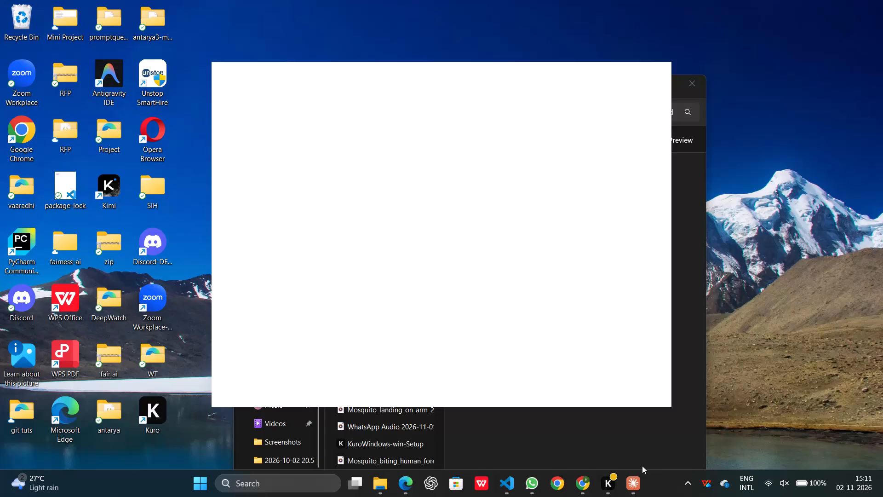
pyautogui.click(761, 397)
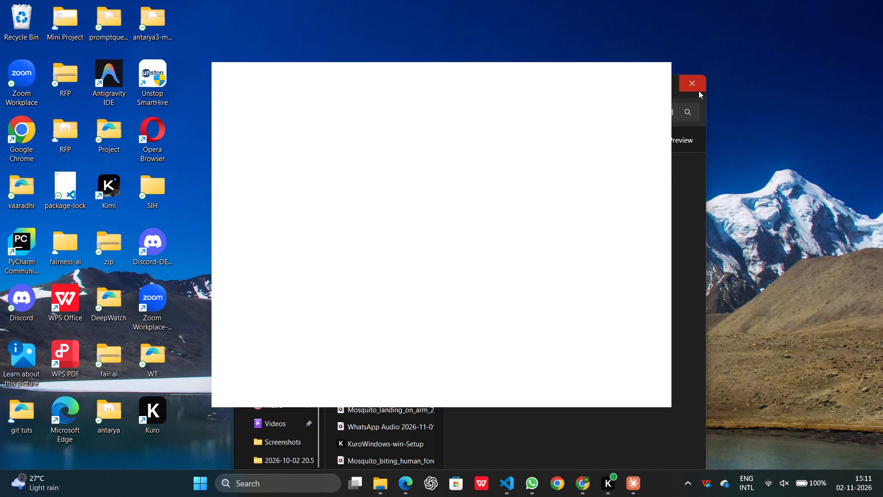
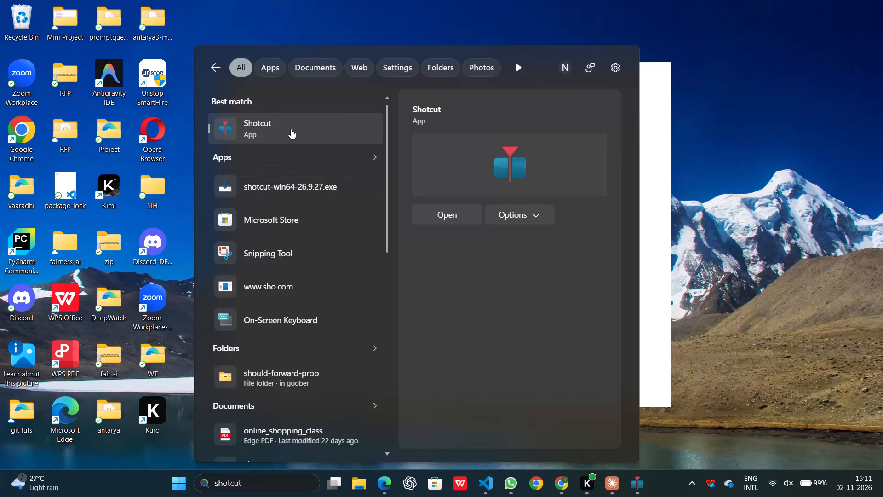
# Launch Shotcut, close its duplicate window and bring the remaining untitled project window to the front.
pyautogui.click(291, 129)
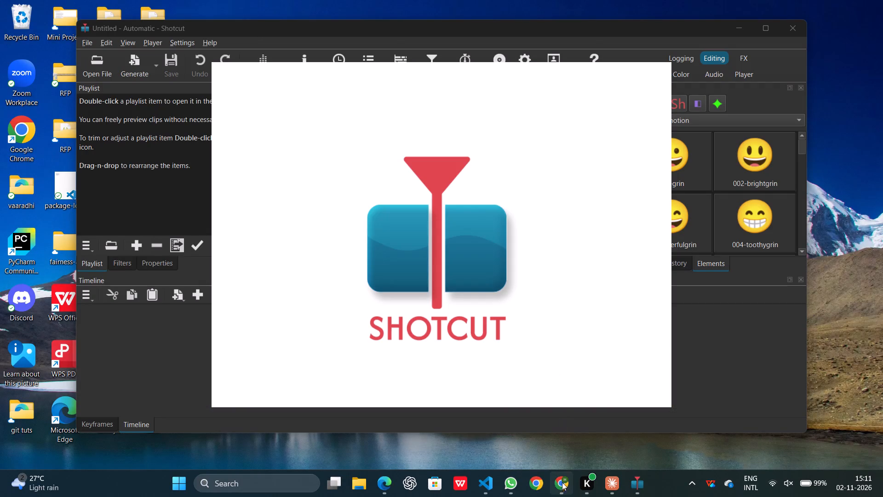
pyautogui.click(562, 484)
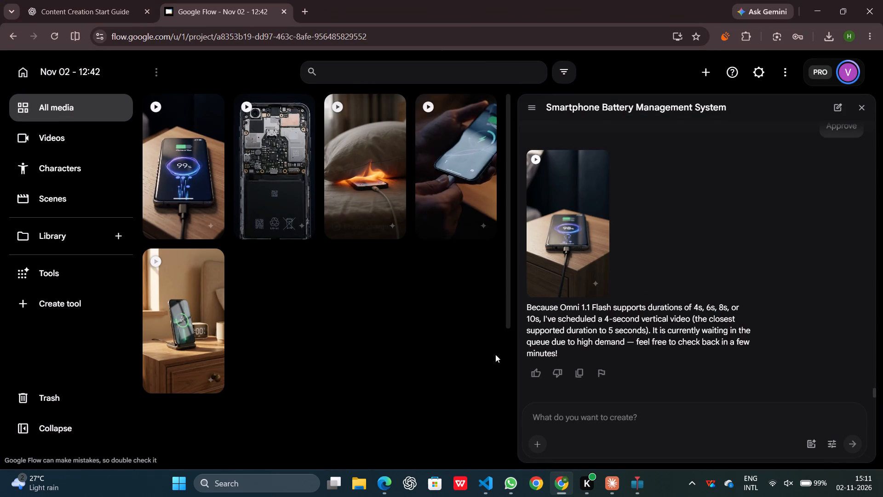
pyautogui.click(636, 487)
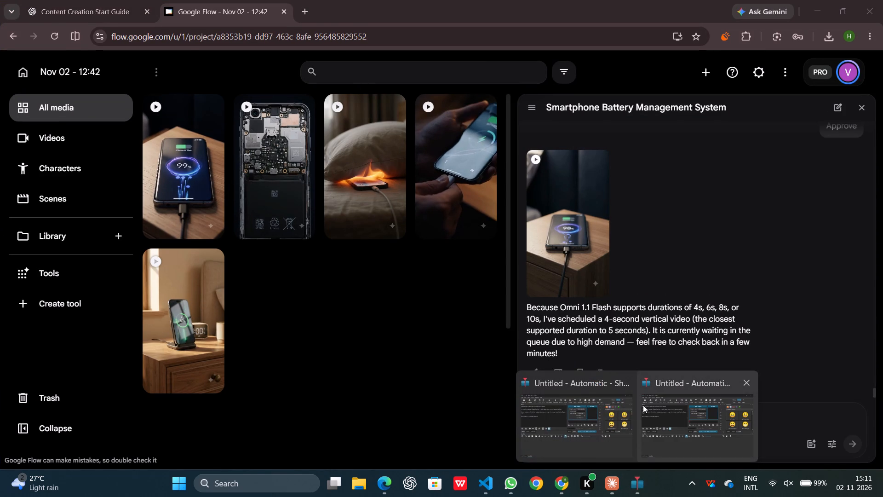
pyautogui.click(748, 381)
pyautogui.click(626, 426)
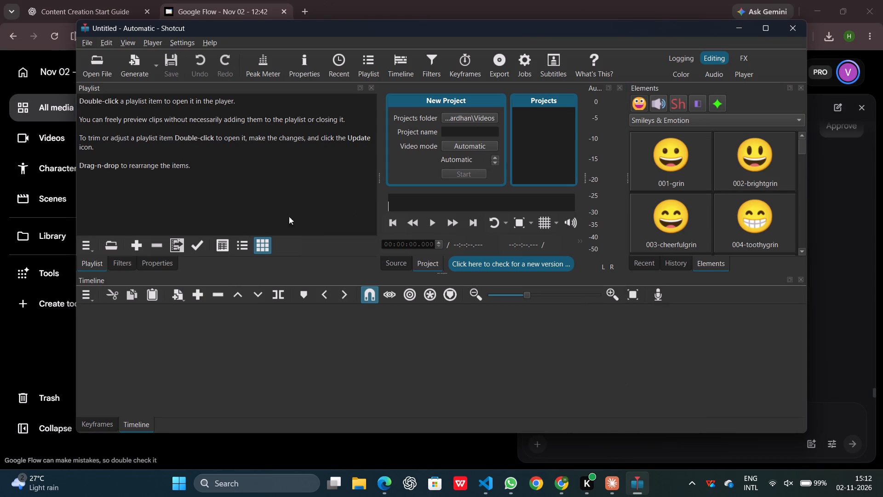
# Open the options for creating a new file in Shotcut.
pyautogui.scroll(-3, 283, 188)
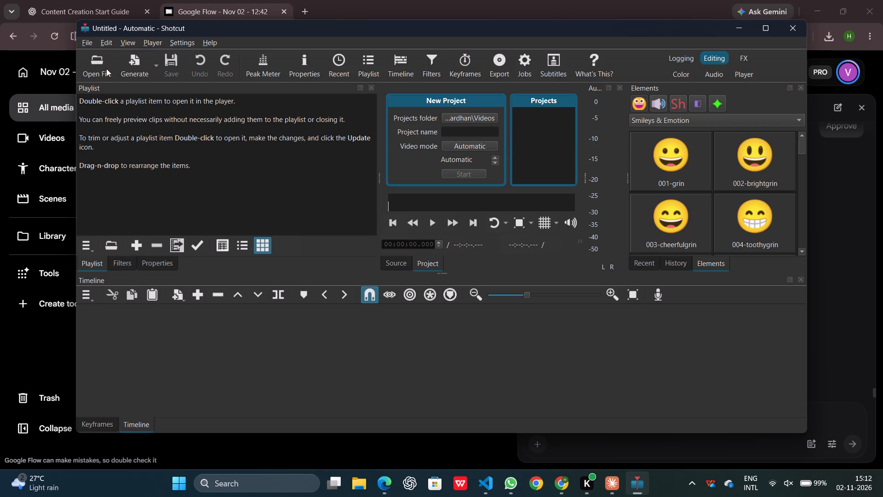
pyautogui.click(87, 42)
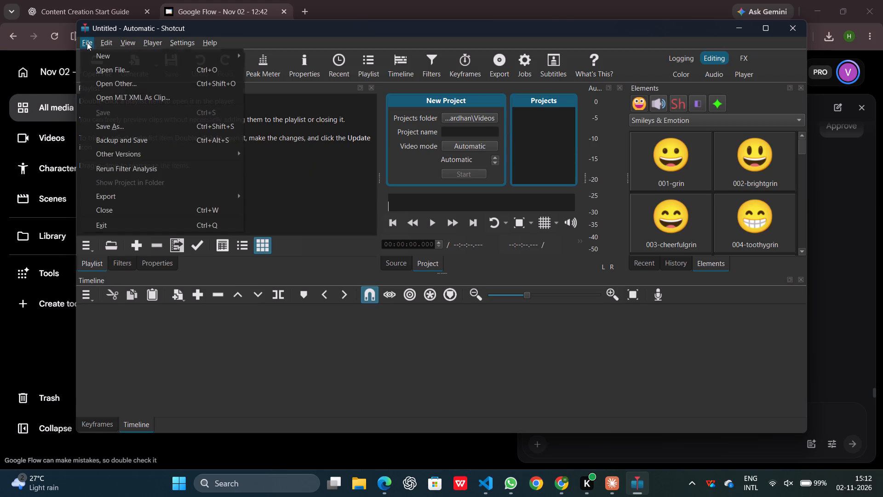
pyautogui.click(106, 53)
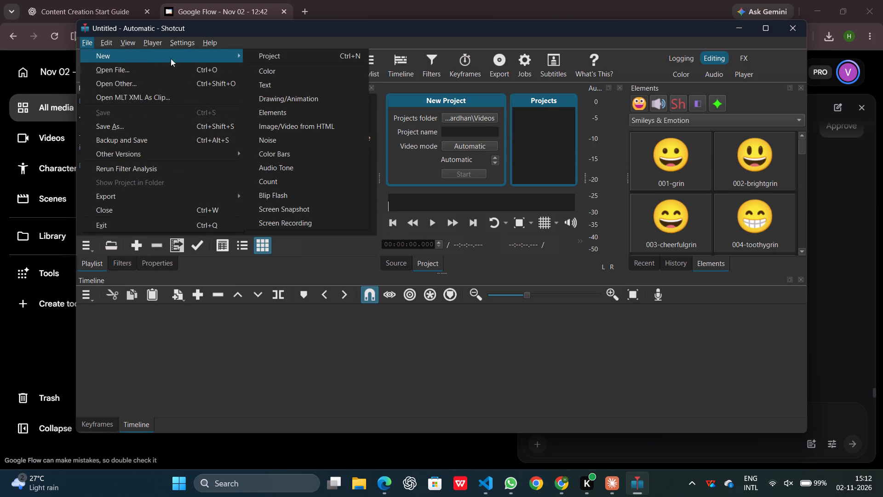
# Create a new project named Mobile in the Videos folder with the video mode left on Automatic.
pyautogui.click(285, 56)
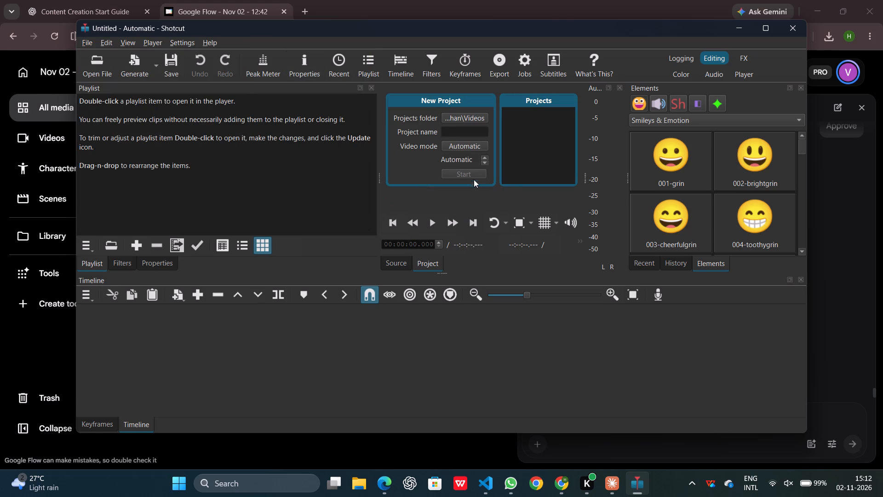
pyautogui.click(455, 133)
pyautogui.press('Return')
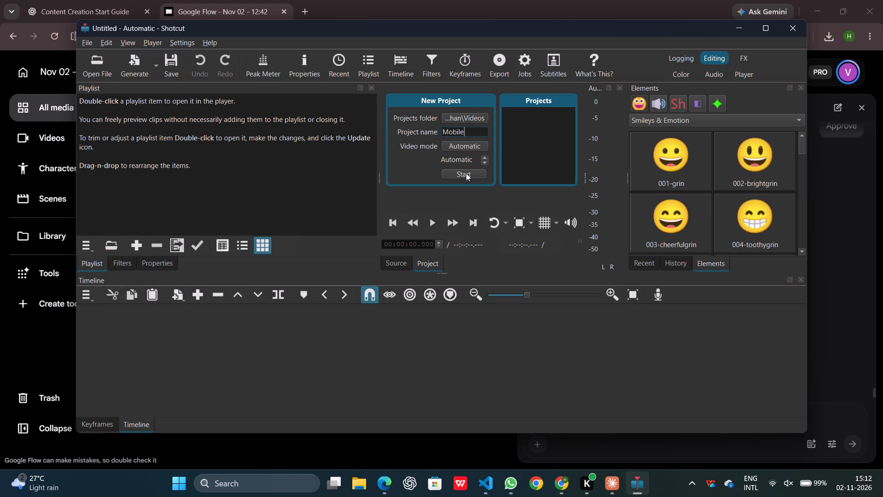
pyautogui.click(466, 173)
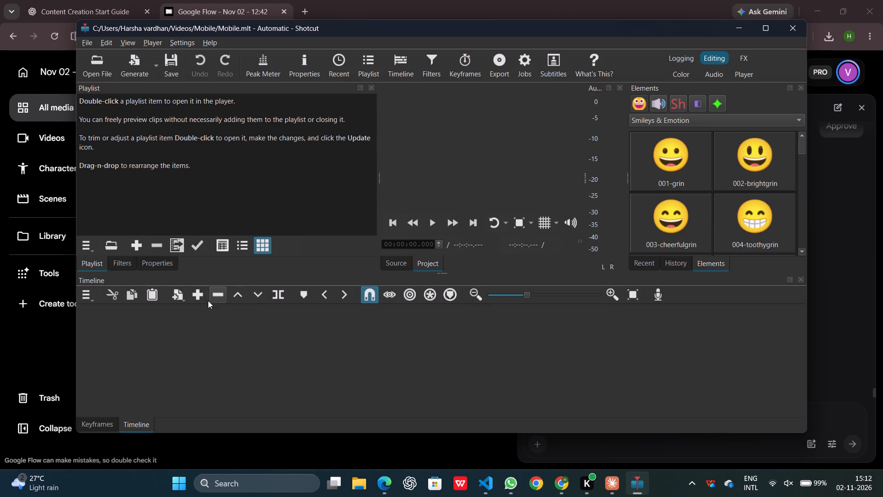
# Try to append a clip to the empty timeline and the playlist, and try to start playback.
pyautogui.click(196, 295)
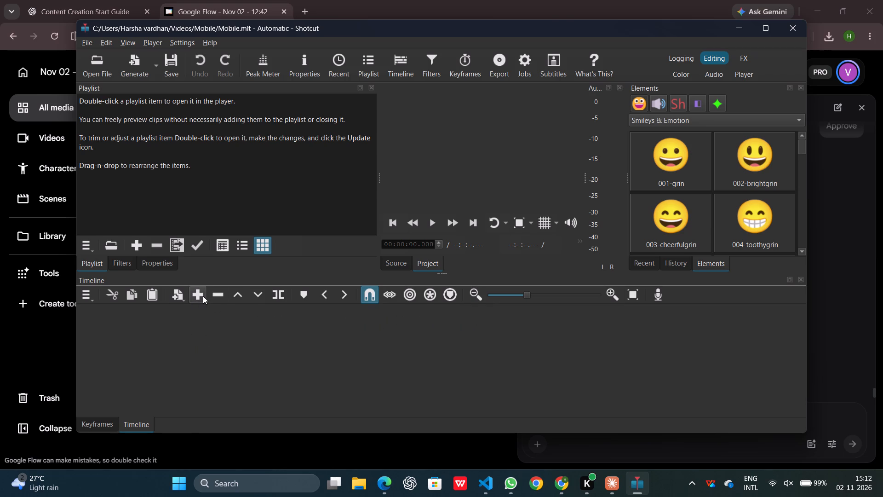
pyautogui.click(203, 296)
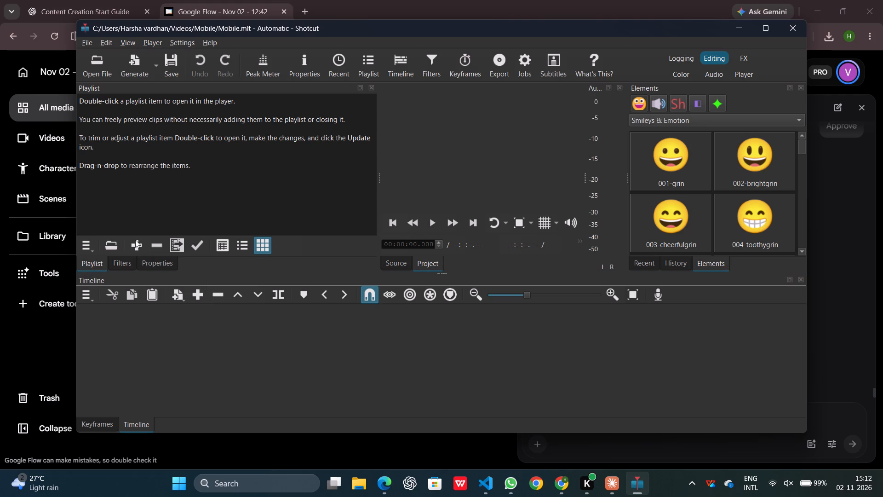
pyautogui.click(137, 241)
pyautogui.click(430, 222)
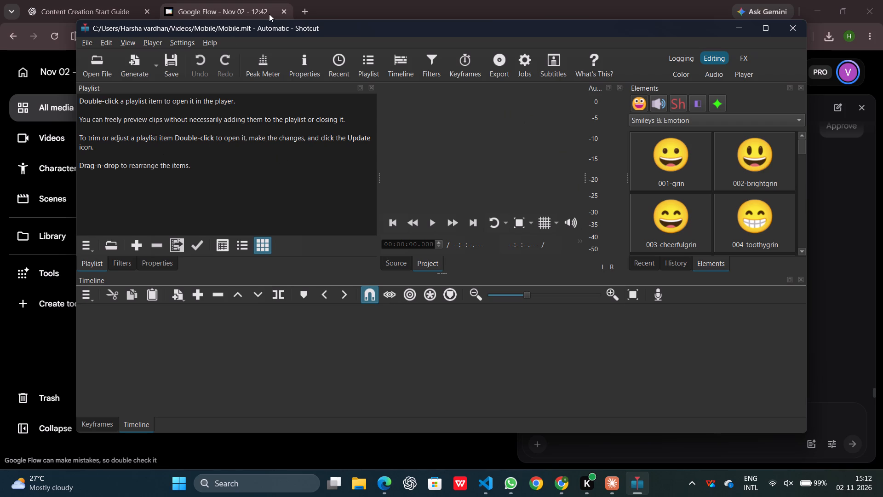
# Close Shotcut to return to the Google Flow project in the browser.
pyautogui.click(789, 29)
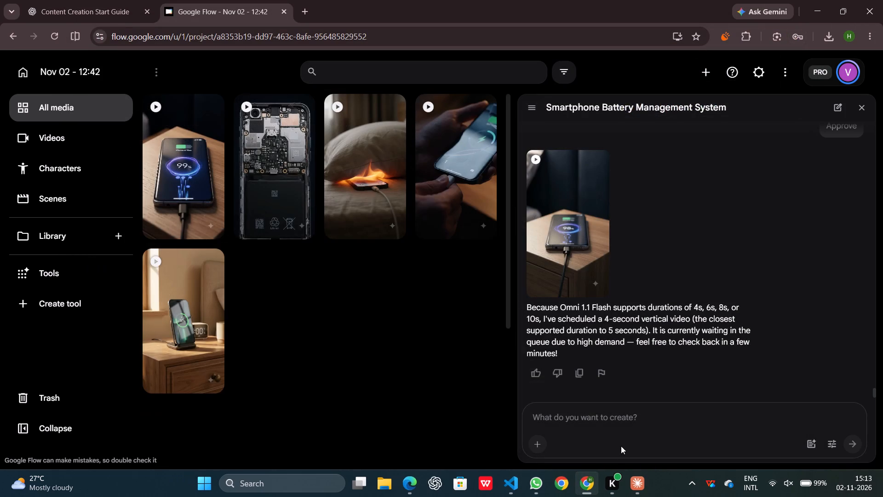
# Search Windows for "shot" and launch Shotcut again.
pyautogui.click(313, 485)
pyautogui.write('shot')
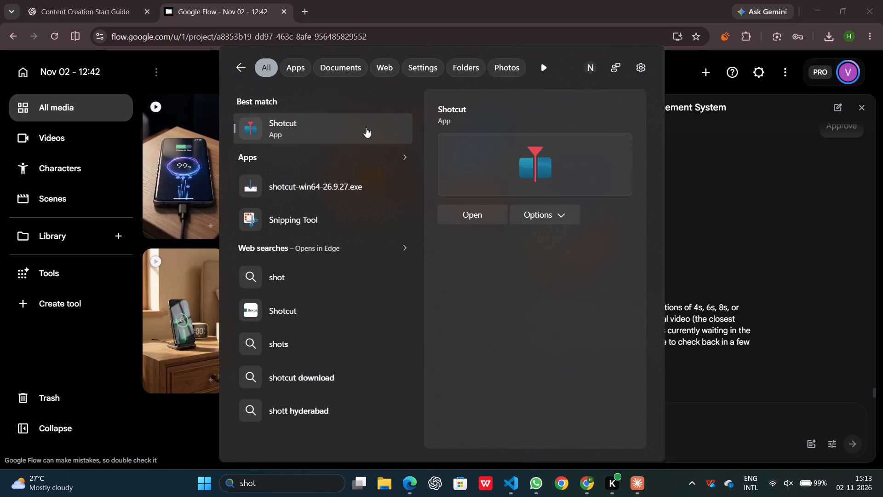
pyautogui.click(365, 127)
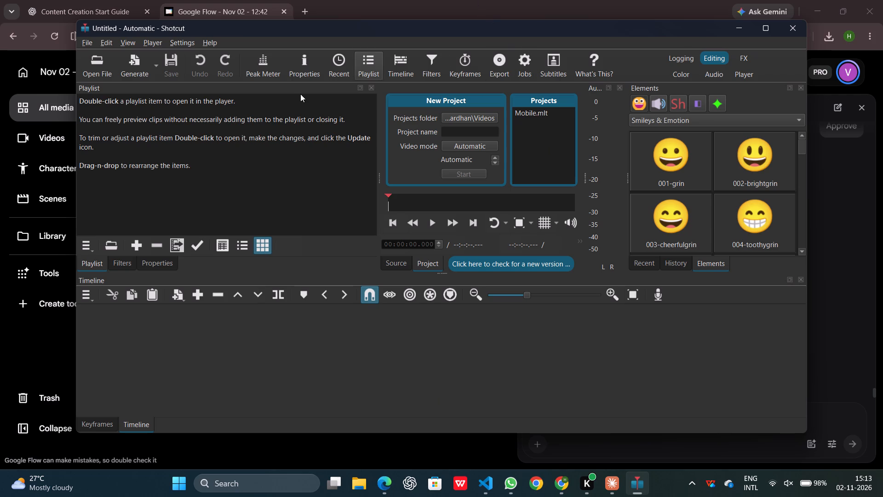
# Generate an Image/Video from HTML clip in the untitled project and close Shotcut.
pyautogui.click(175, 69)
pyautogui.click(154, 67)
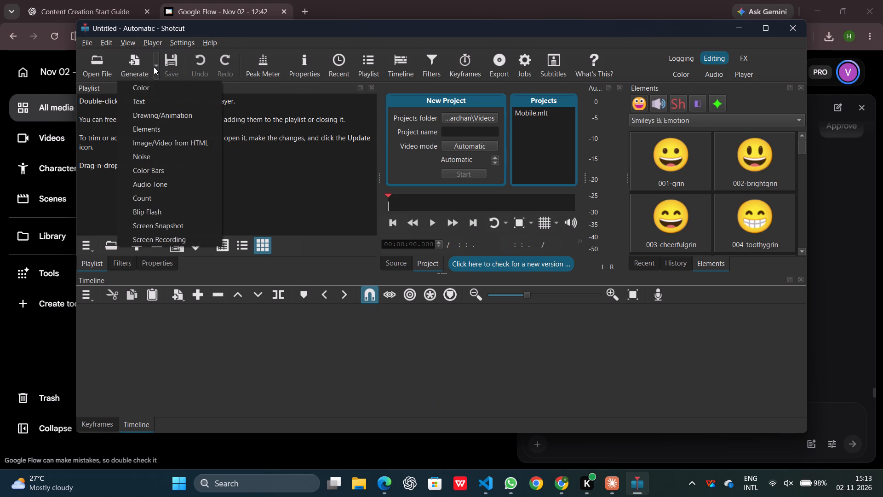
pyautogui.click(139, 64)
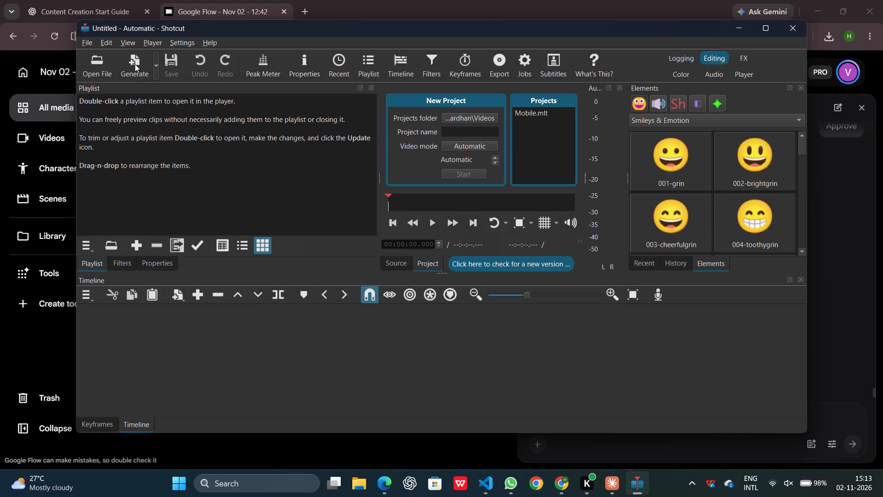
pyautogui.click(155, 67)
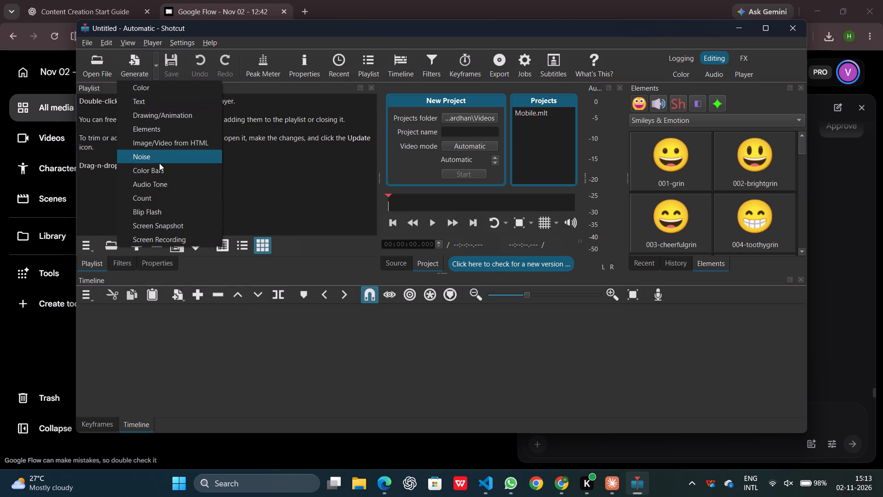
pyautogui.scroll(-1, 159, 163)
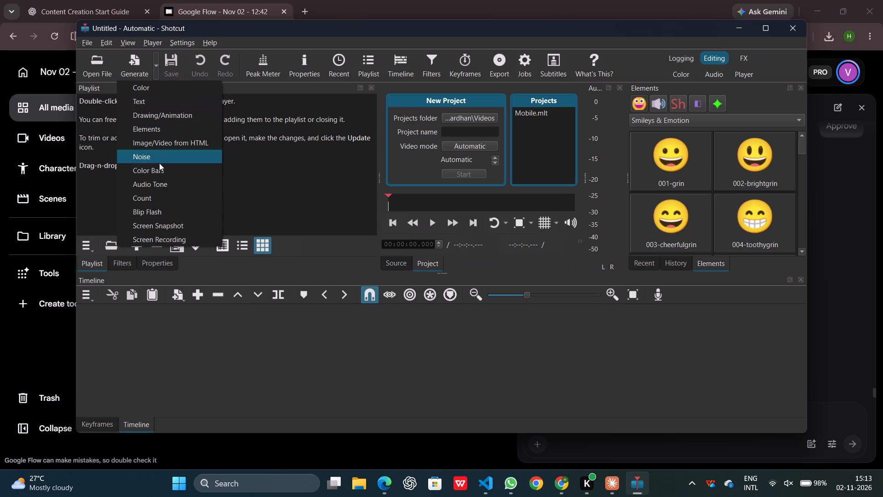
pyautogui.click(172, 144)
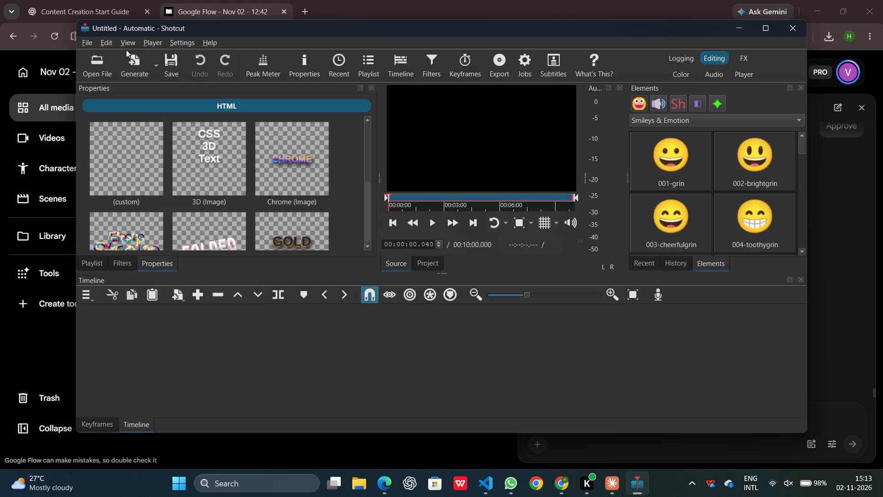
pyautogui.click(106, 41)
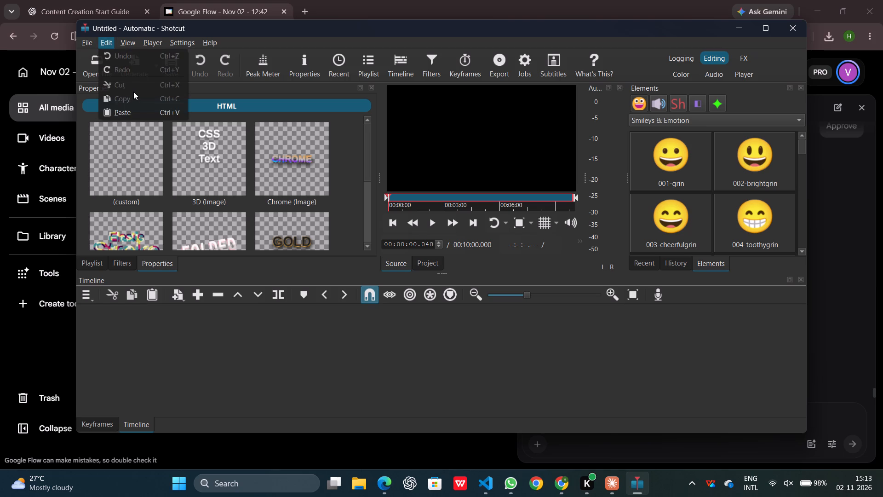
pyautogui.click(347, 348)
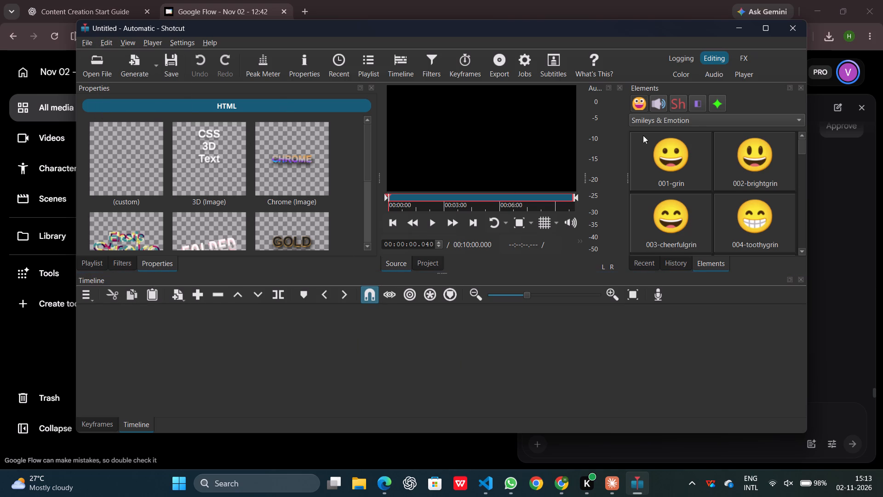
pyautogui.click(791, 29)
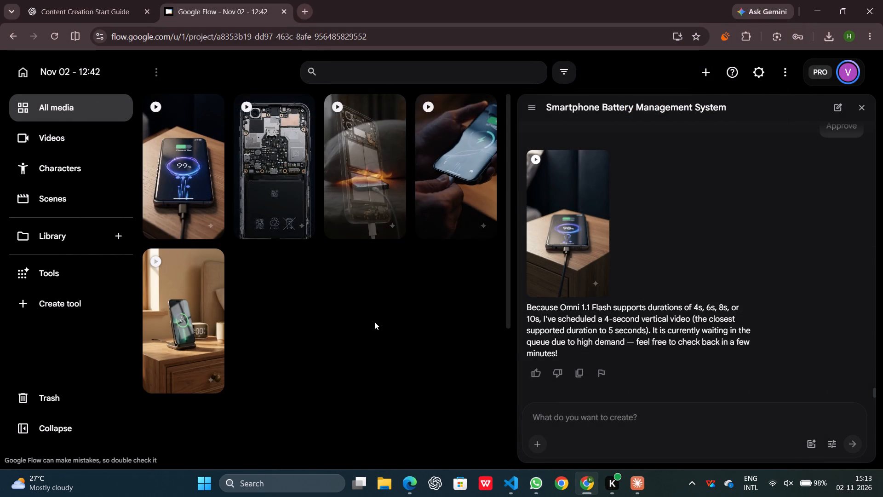
# Start uninstalling Shotcut from its entry in the recent Windows searches.
pyautogui.click(314, 483)
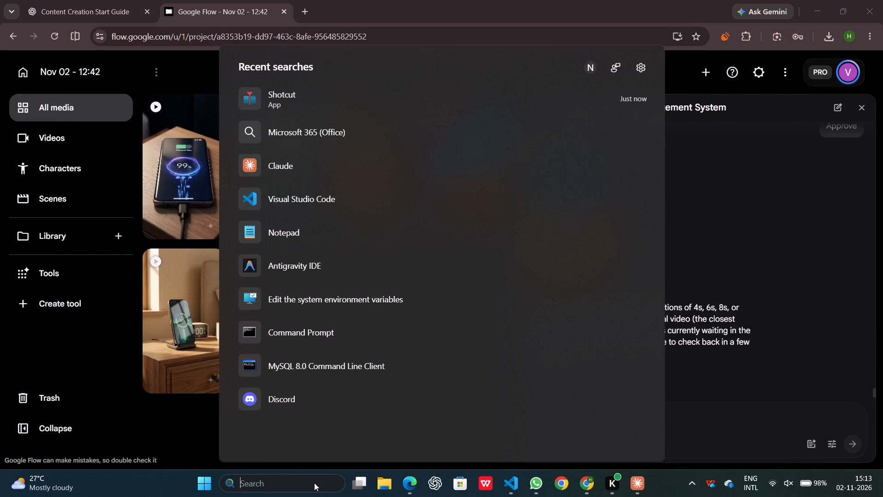
pyautogui.rightClick(321, 97)
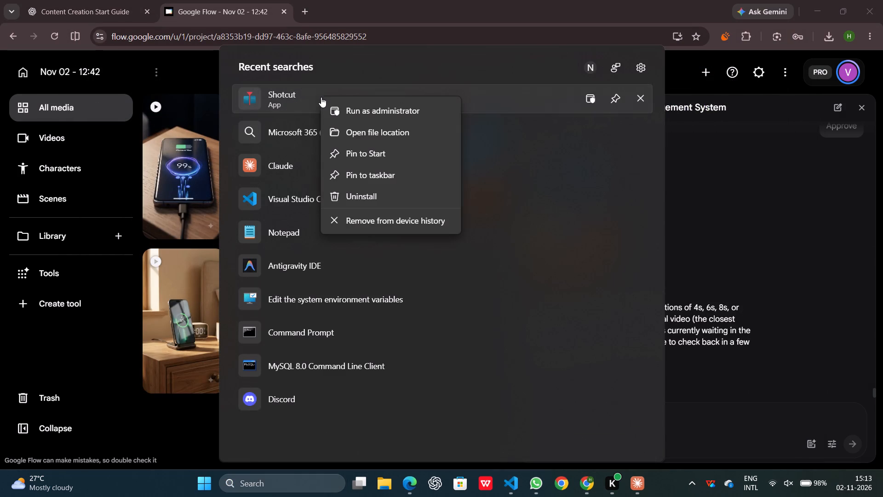
pyautogui.click(402, 198)
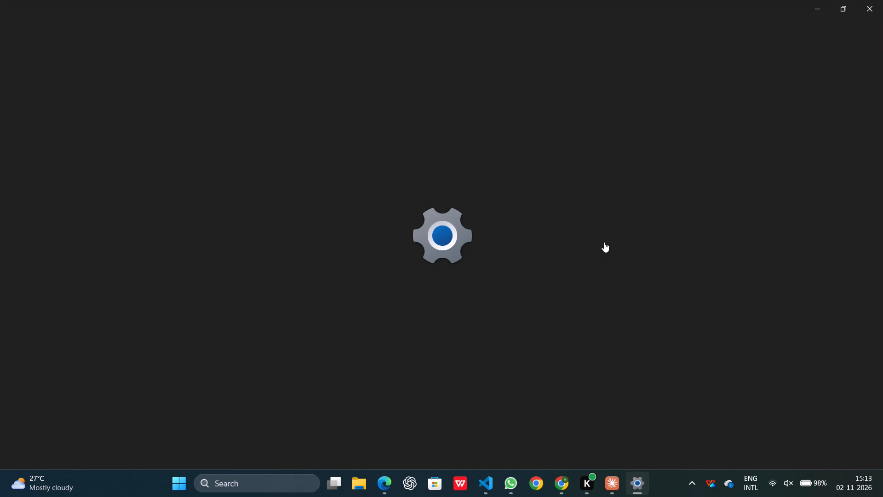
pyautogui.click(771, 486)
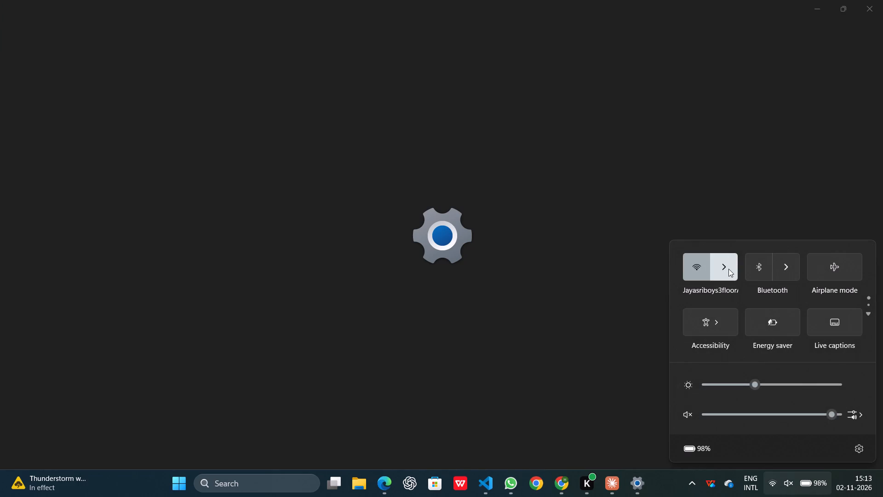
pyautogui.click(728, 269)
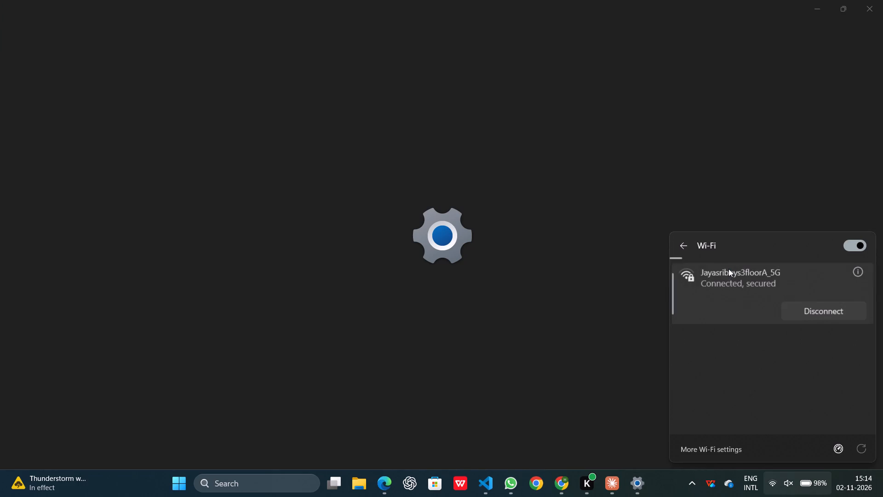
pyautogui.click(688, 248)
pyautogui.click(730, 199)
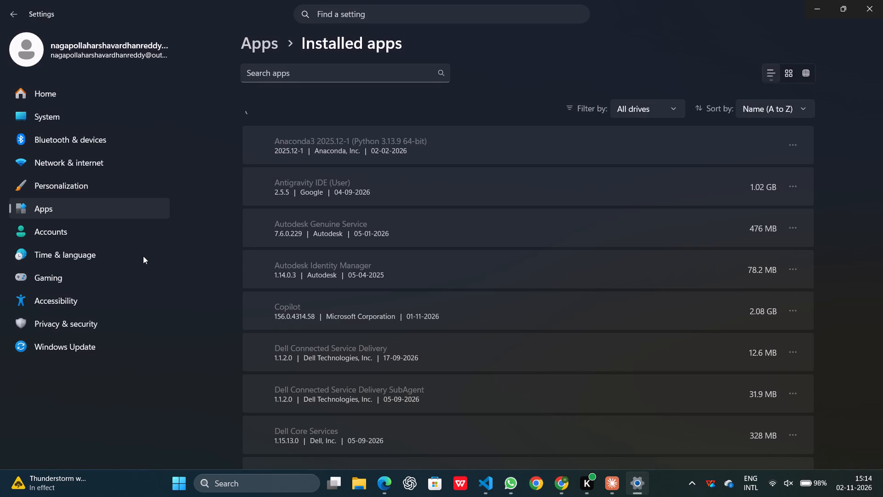
# Find Shotcut among the installed apps by searching for "shot" and uninstall it.
pyautogui.click(333, 70)
pyautogui.click(440, 73)
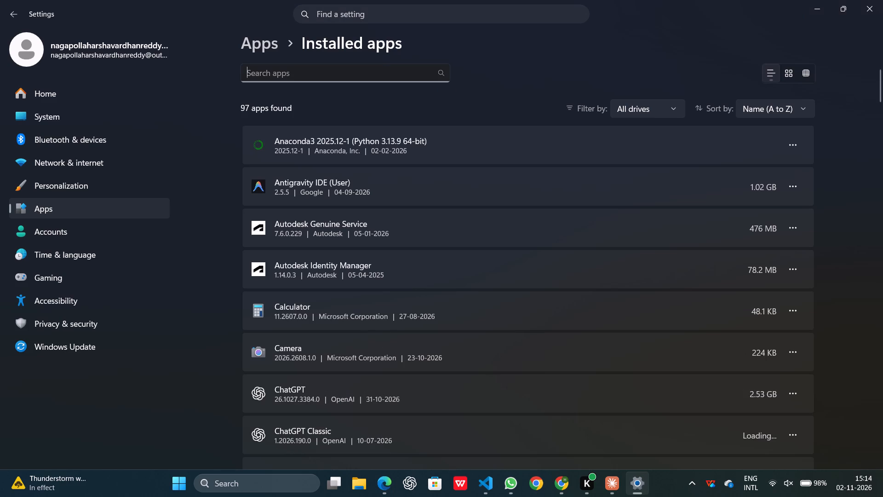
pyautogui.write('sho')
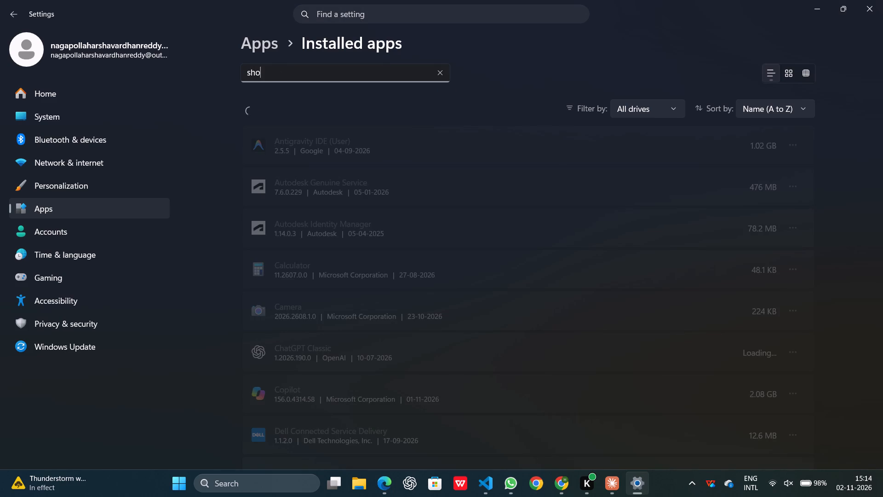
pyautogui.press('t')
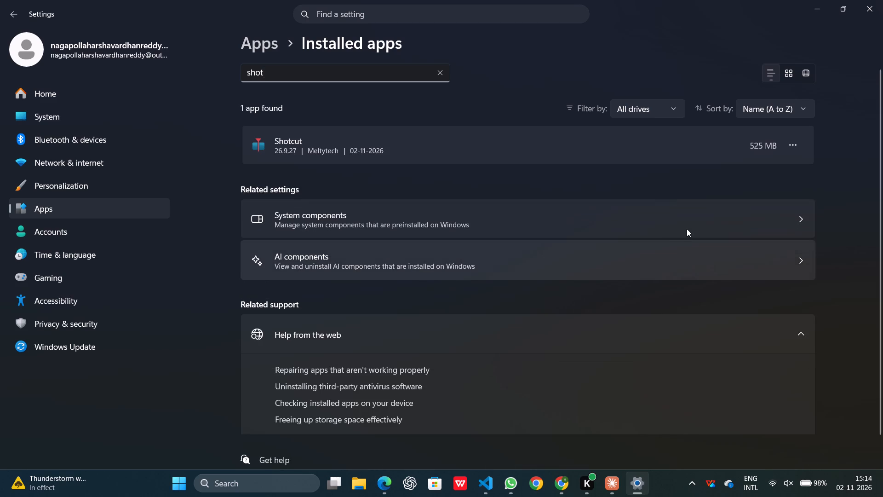
pyautogui.click(792, 149)
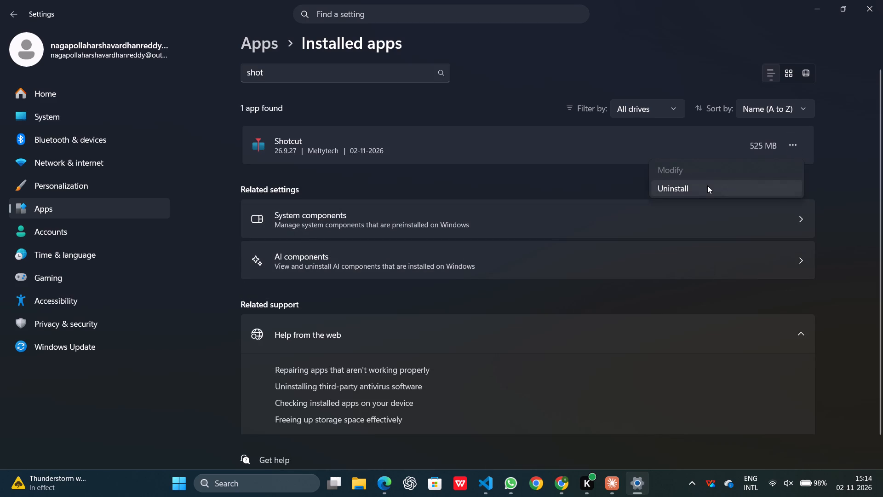
pyautogui.click(707, 185)
pyautogui.click(769, 207)
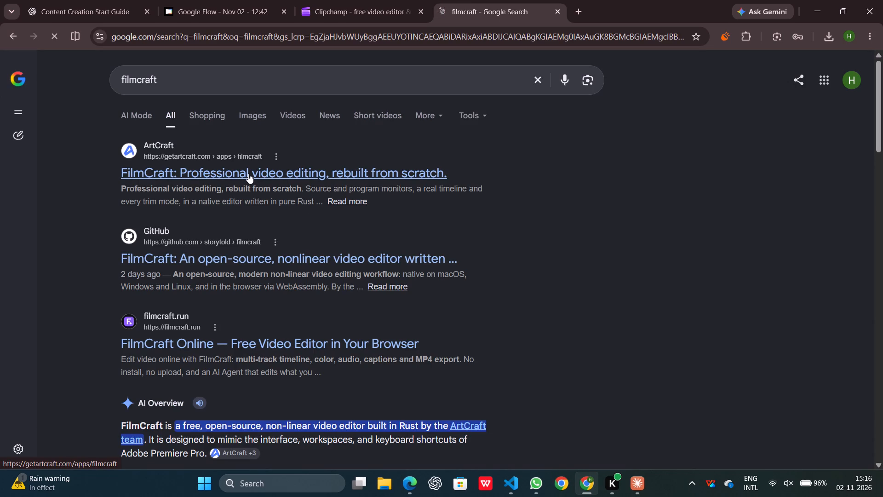
pyautogui.click(248, 173)
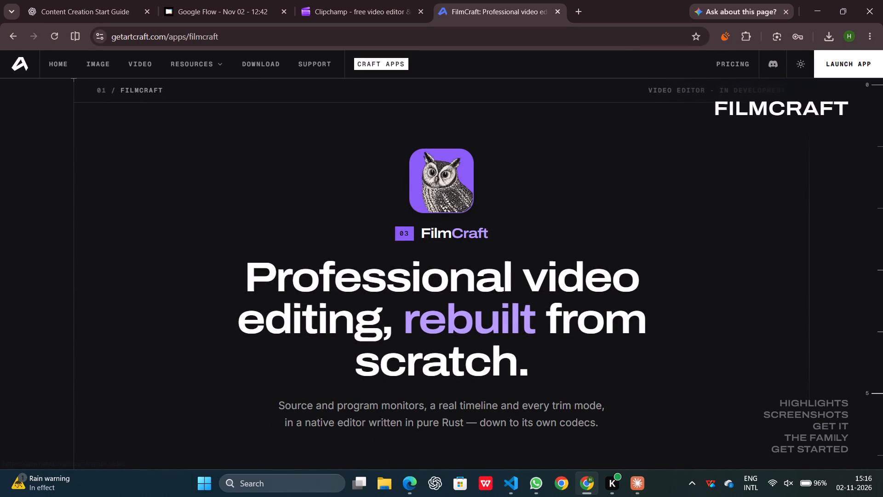
# Create a new video from scratch in Clipchamp.
pyautogui.click(345, 4)
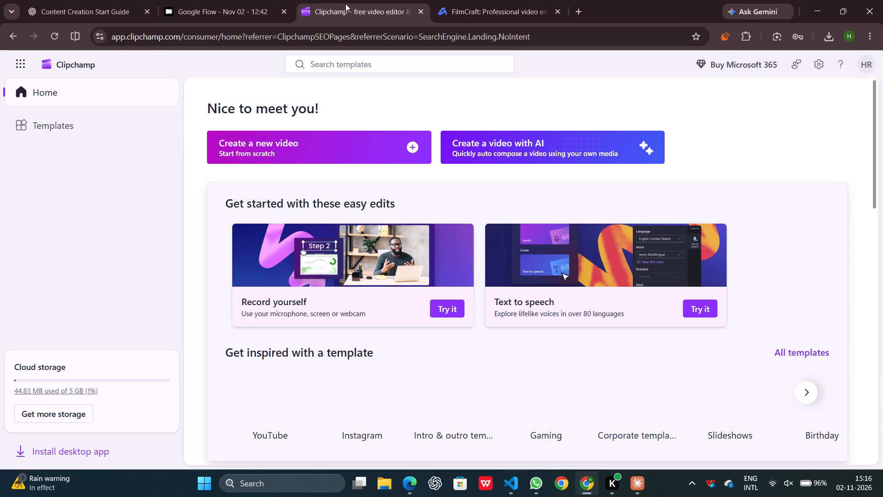
pyautogui.click(269, 147)
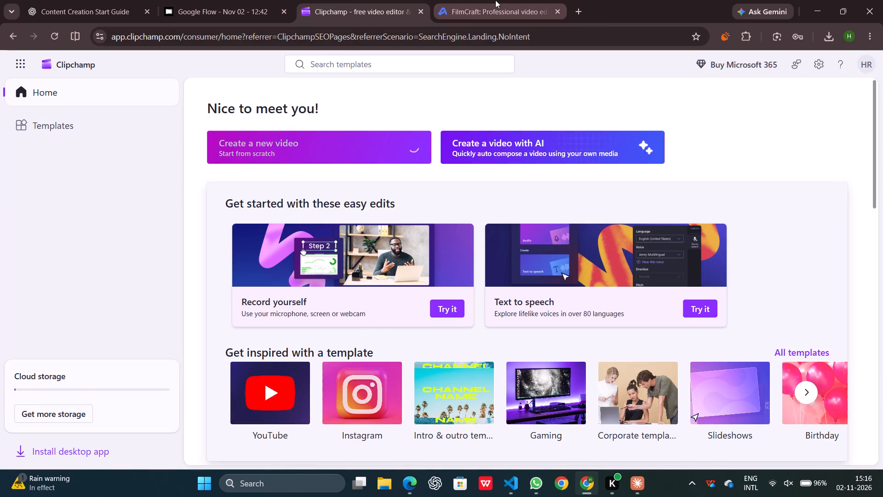
# Open the Video section of the ArtCraft site and look over its Create Video page.
pyautogui.click(495, 0)
pyautogui.click(145, 65)
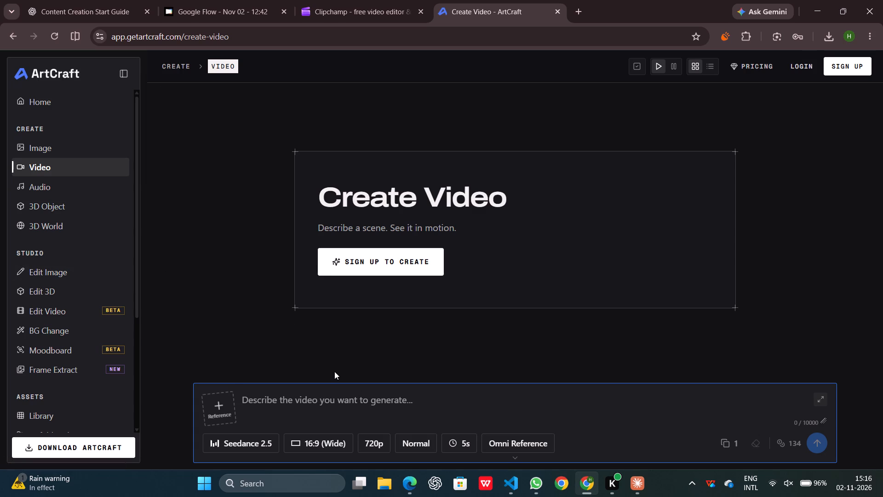
pyautogui.scroll(-2, 351, 395)
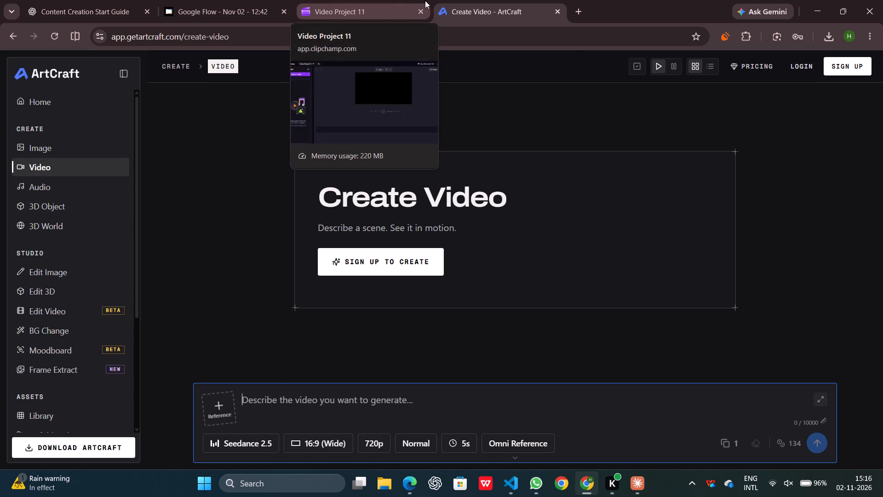
# Set the frame size of Clipchamp's Video Project 11 to Vertical 9:16, trying Square 1:1 along the way.
pyautogui.click(367, 0)
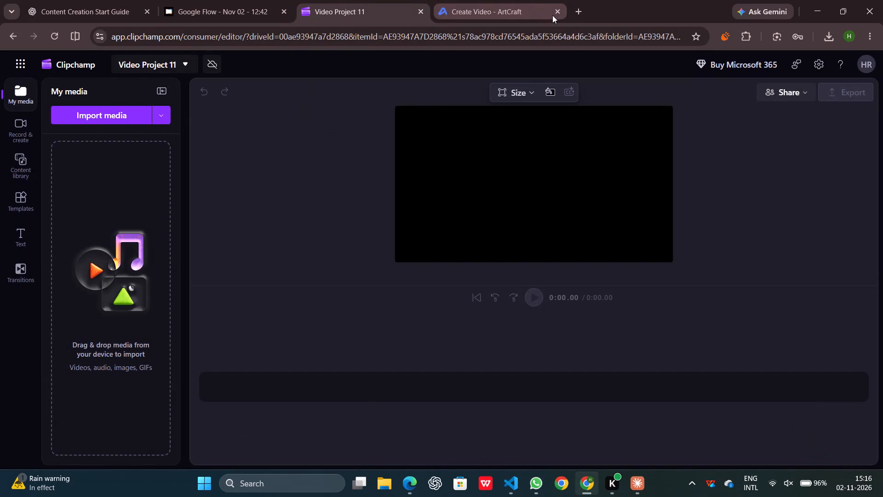
pyautogui.click(525, 91)
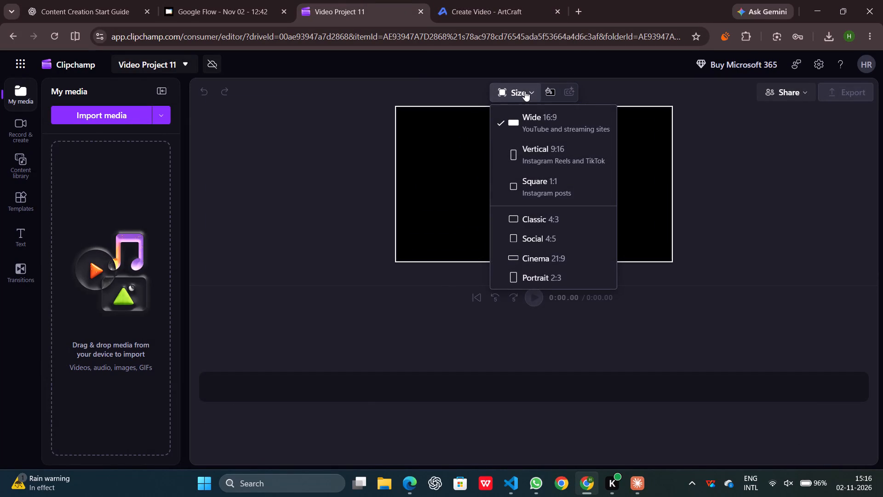
pyautogui.click(550, 147)
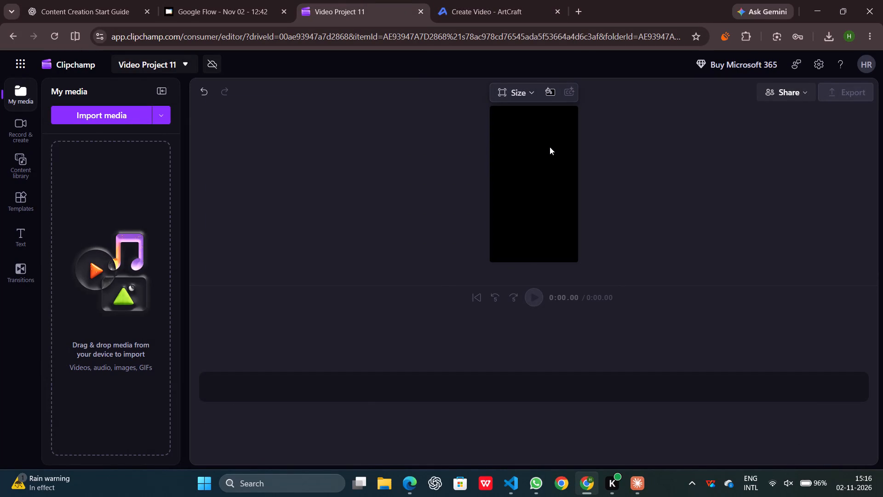
pyautogui.click(530, 89)
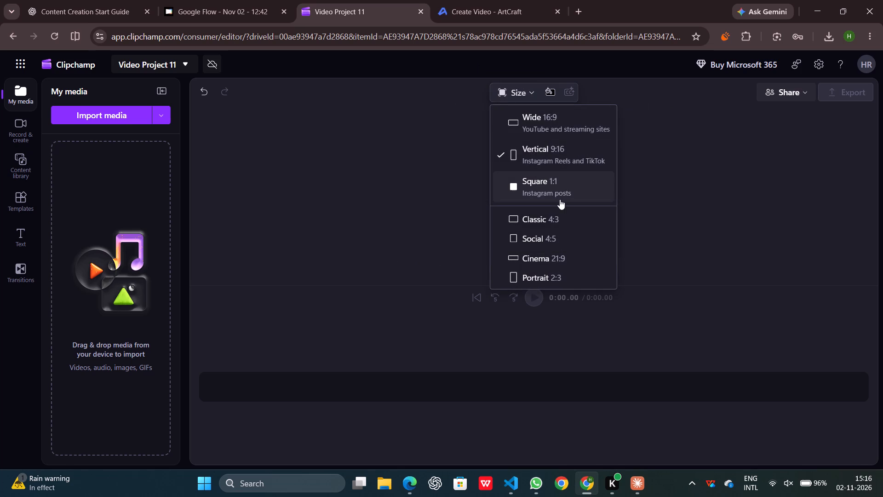
pyautogui.click(559, 192)
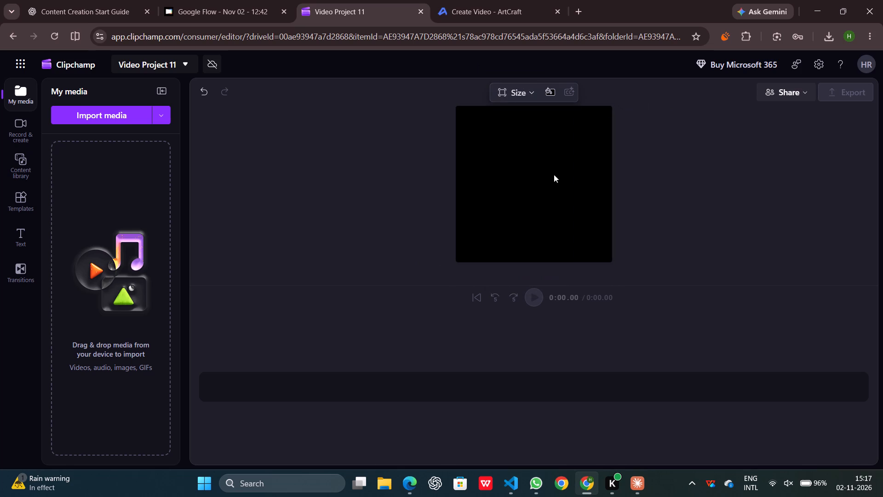
pyautogui.click(531, 89)
pyautogui.click(541, 154)
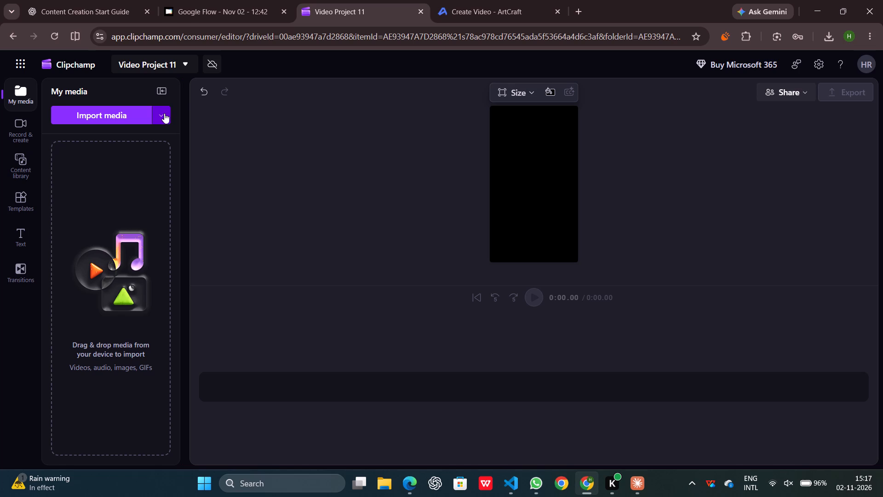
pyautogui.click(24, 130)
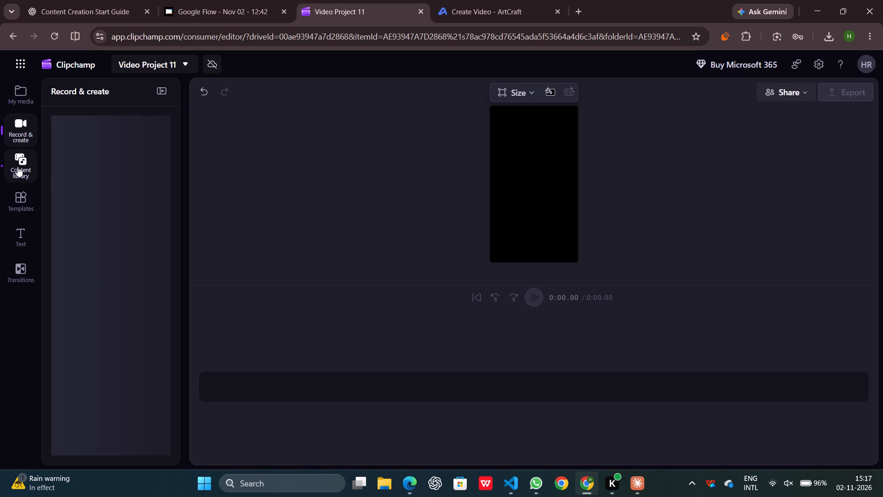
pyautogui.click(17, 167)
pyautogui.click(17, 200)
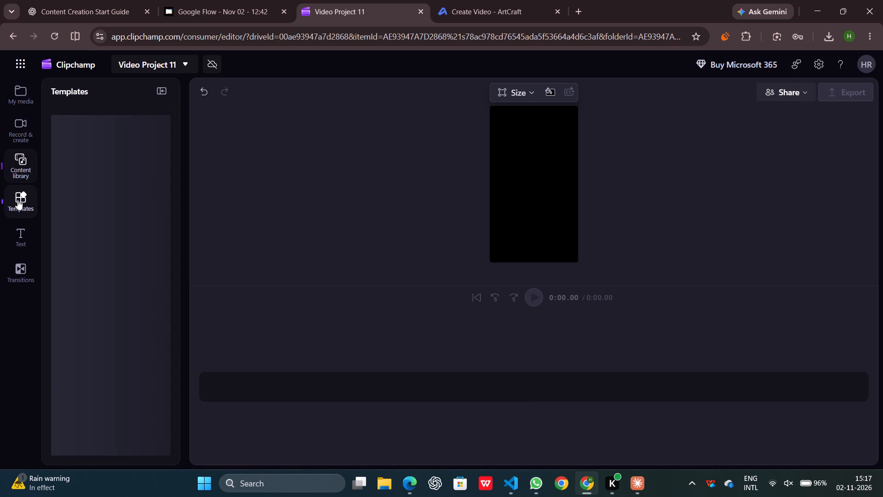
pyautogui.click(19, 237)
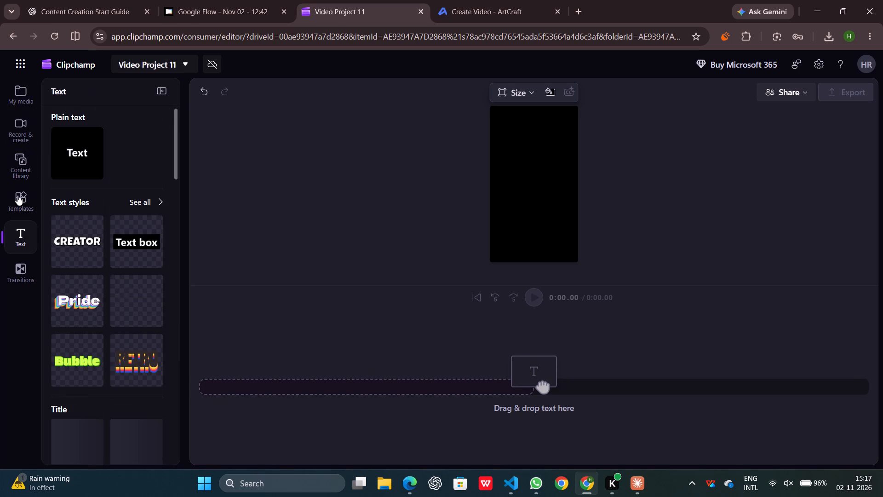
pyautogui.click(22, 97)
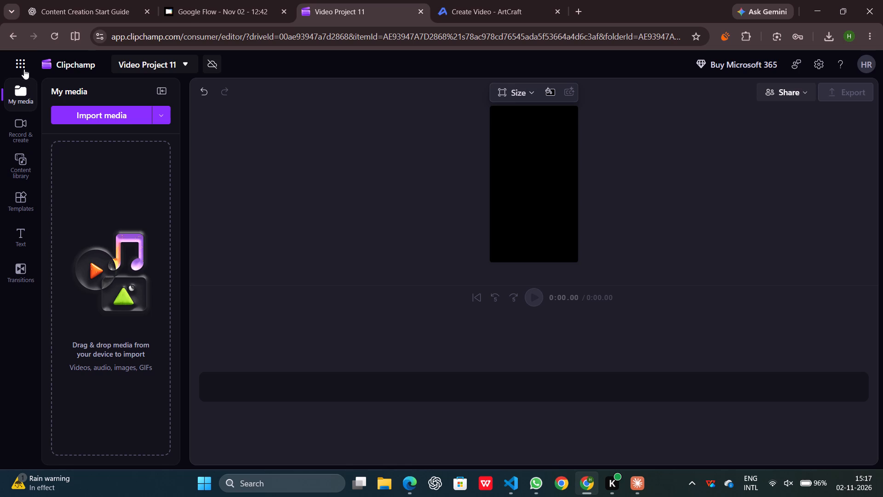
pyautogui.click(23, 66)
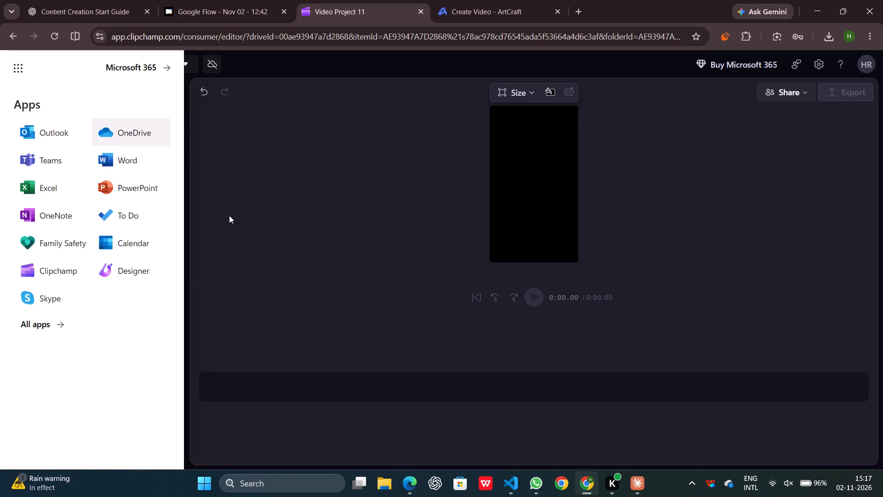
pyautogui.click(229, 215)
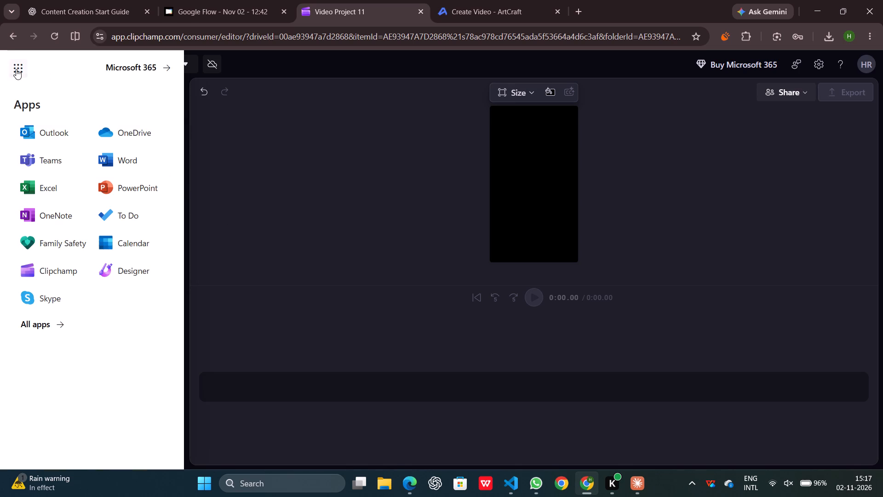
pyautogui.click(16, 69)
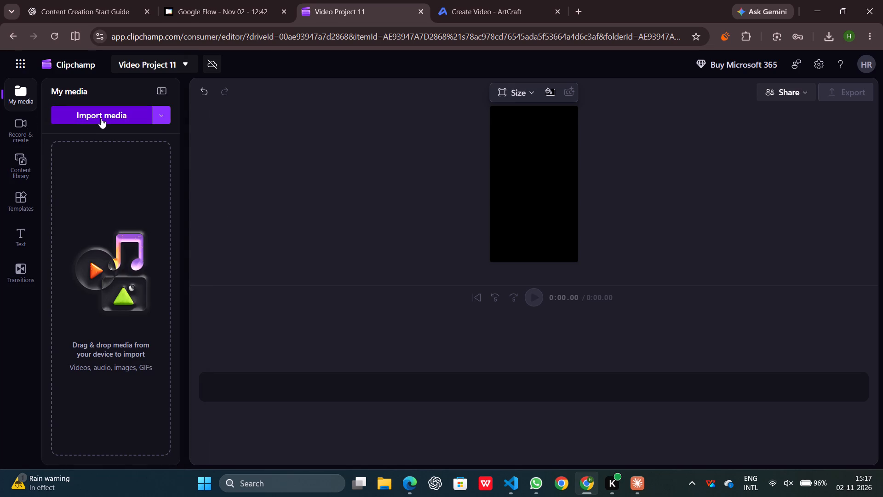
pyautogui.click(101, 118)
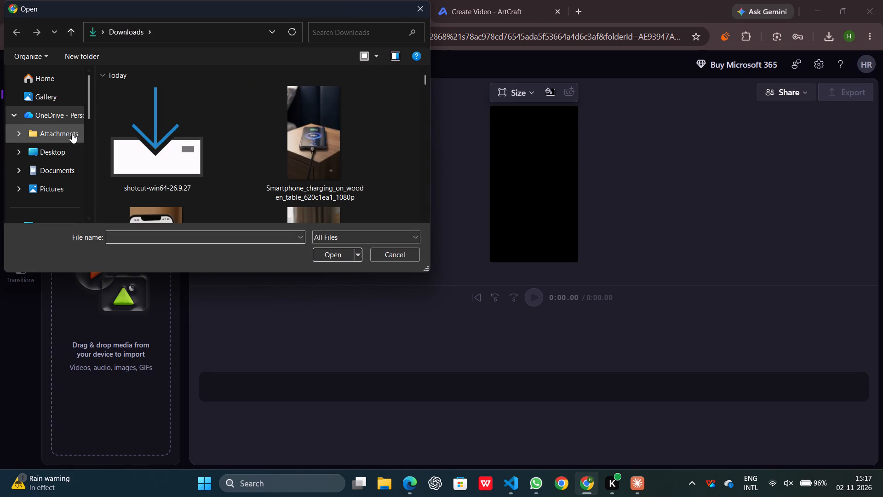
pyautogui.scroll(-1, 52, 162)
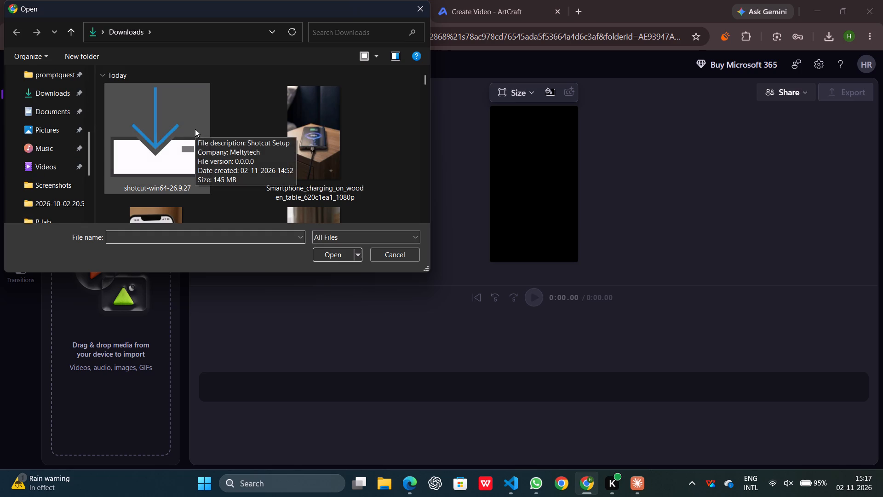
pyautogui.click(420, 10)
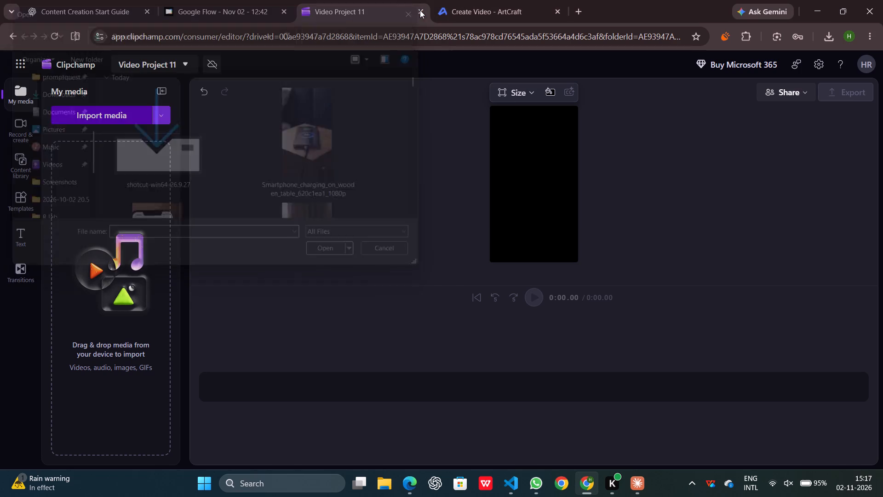
# Look through the OneDrive - Personal folder and its Attachments folder in File Explorer, and close the window.
pyautogui.click(390, 483)
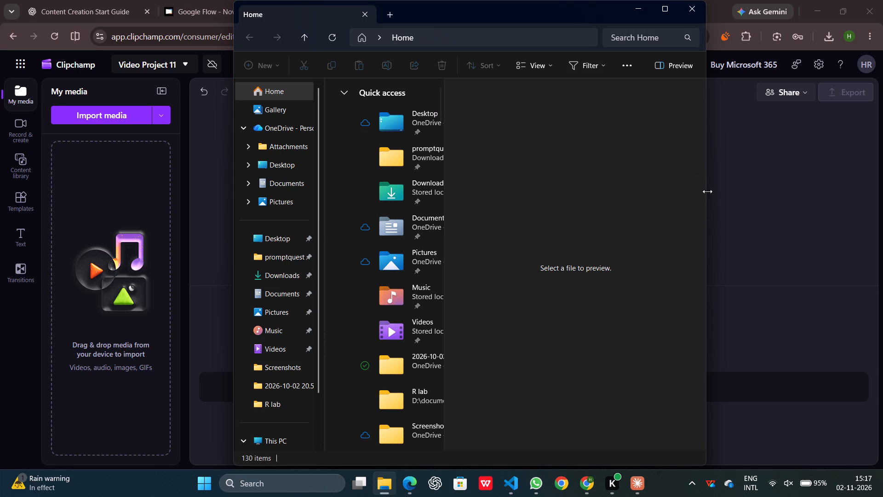
pyautogui.click(665, 9)
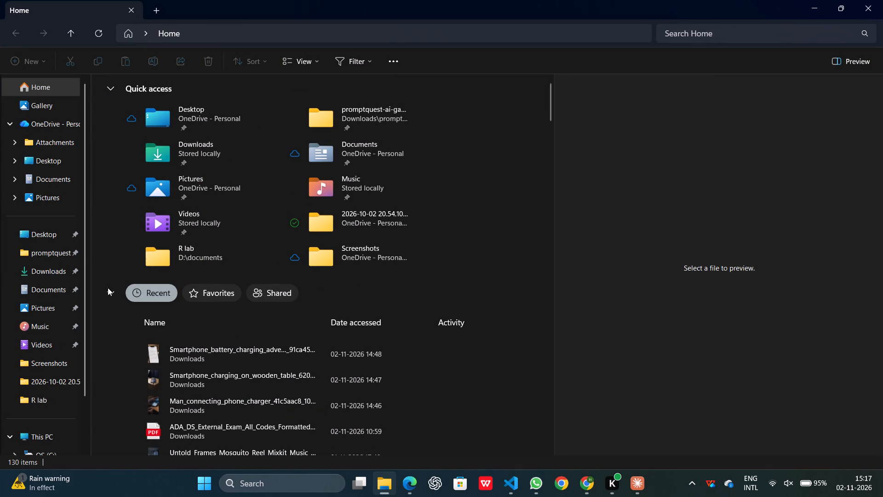
pyautogui.rightClick(43, 127)
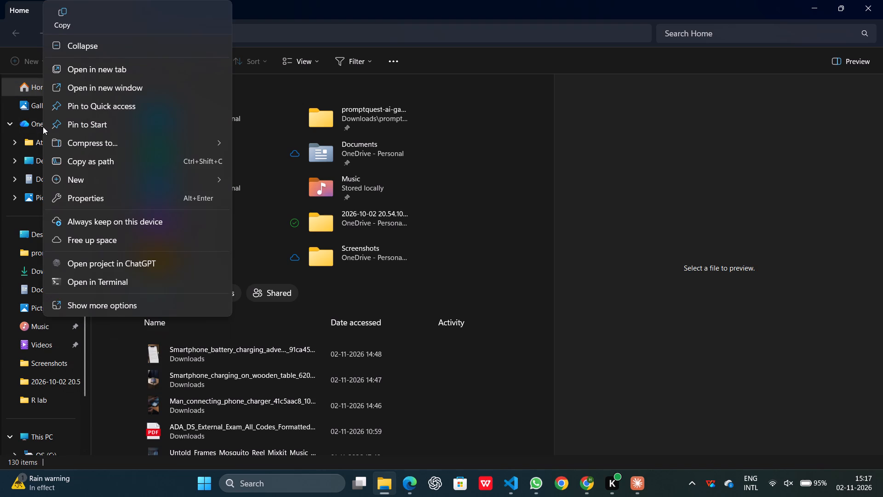
pyautogui.doubleClick(37, 125)
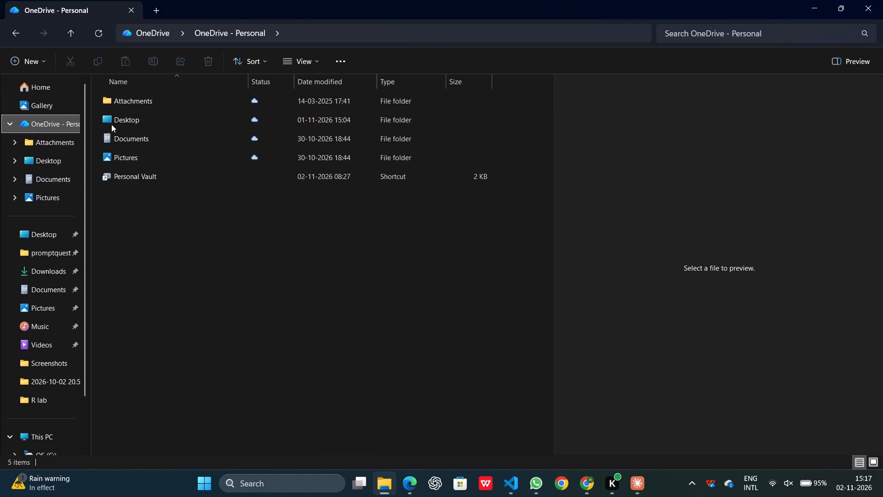
pyautogui.doubleClick(141, 104)
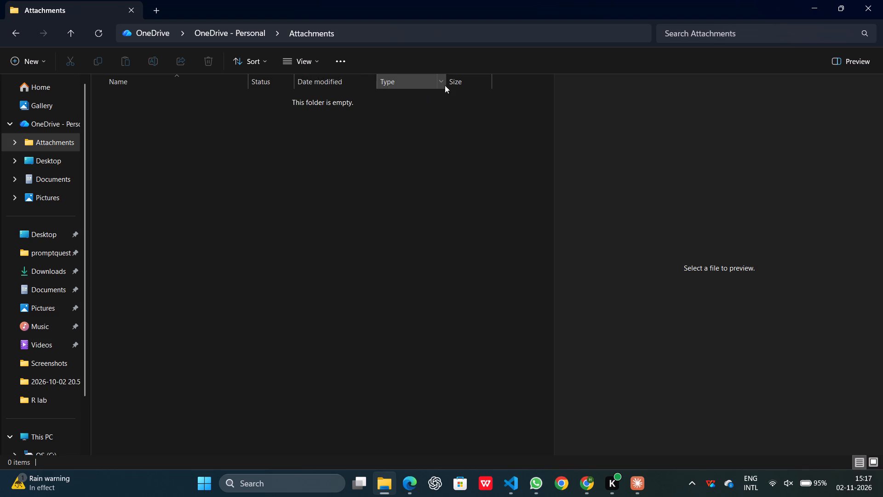
pyautogui.doubleClick(47, 123)
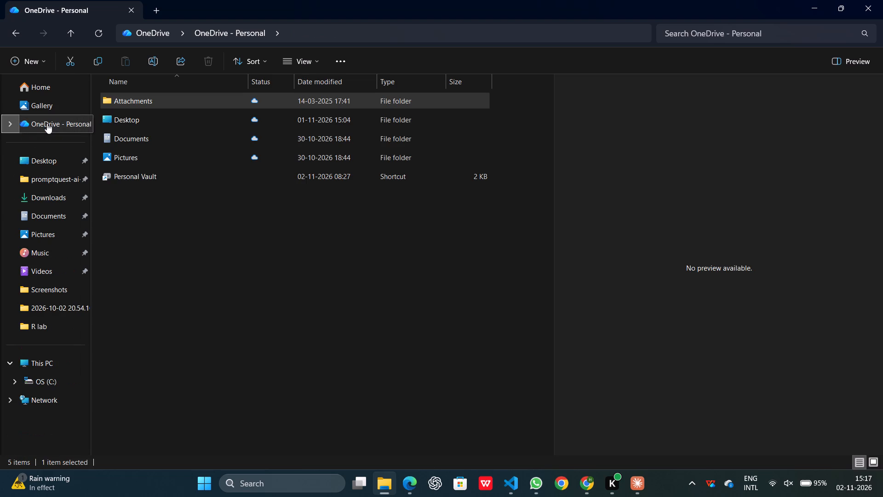
pyautogui.click(872, 6)
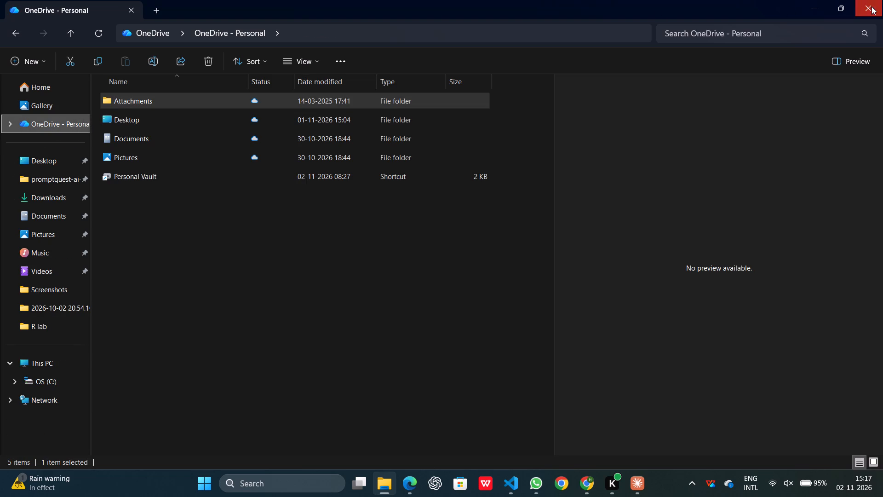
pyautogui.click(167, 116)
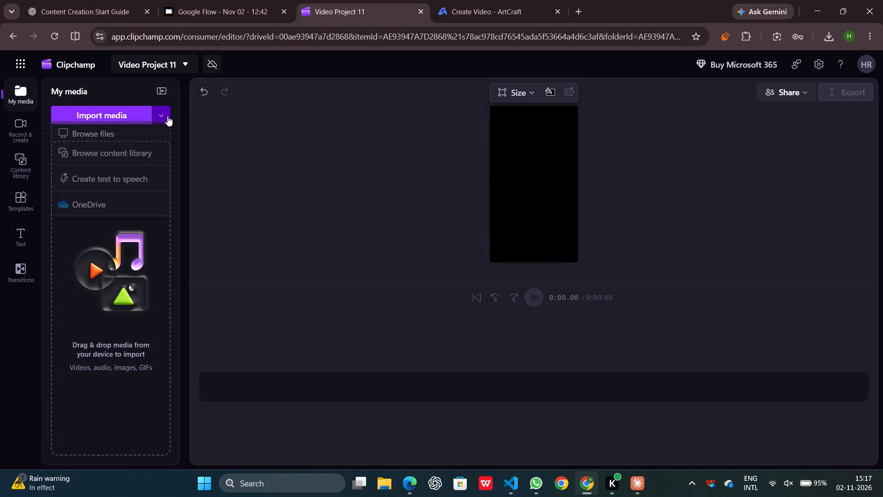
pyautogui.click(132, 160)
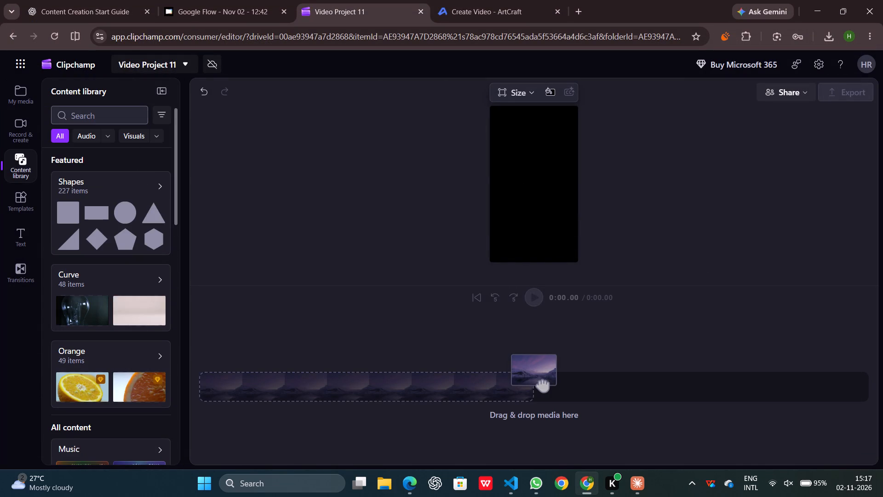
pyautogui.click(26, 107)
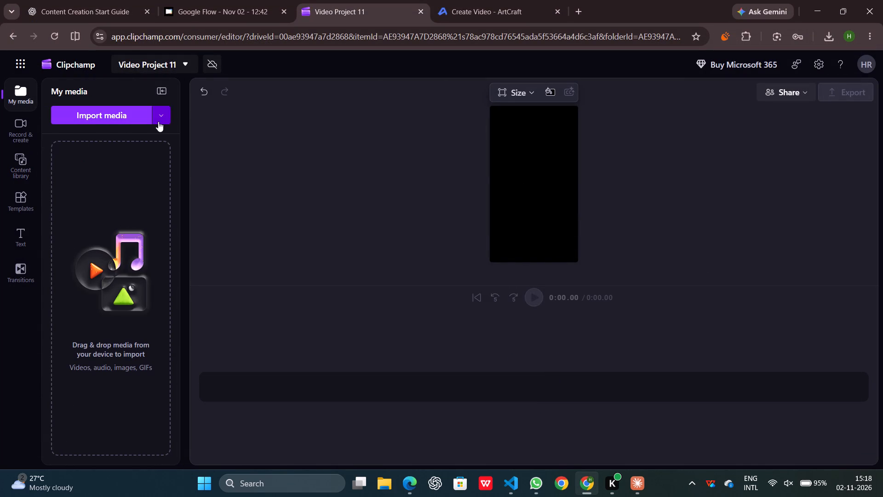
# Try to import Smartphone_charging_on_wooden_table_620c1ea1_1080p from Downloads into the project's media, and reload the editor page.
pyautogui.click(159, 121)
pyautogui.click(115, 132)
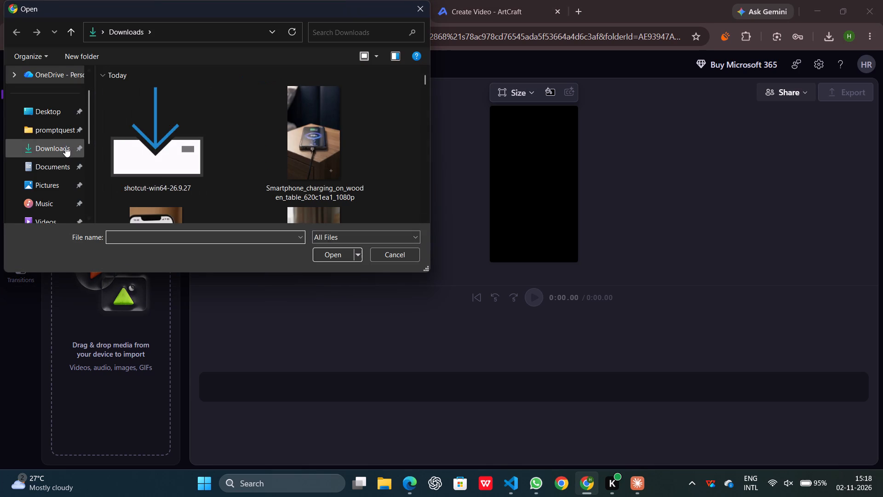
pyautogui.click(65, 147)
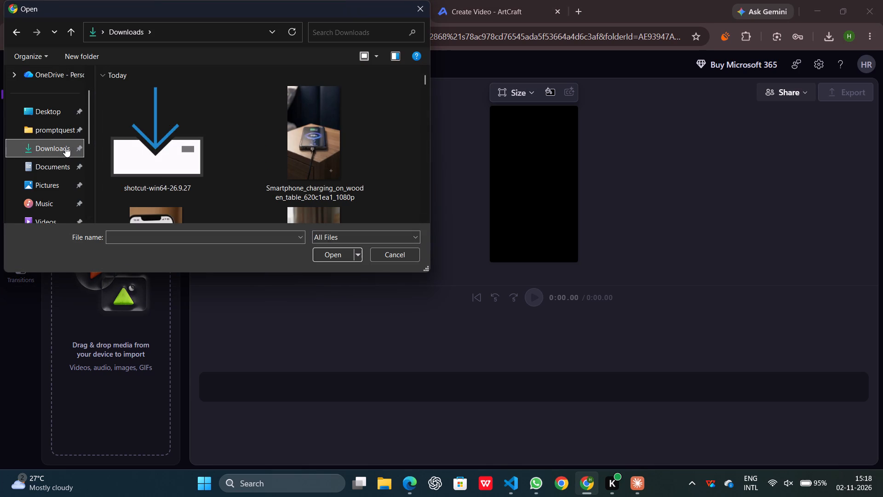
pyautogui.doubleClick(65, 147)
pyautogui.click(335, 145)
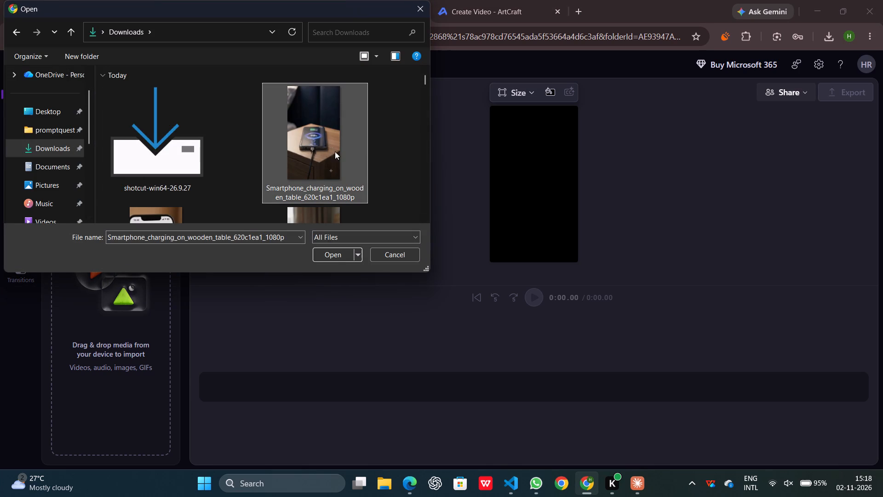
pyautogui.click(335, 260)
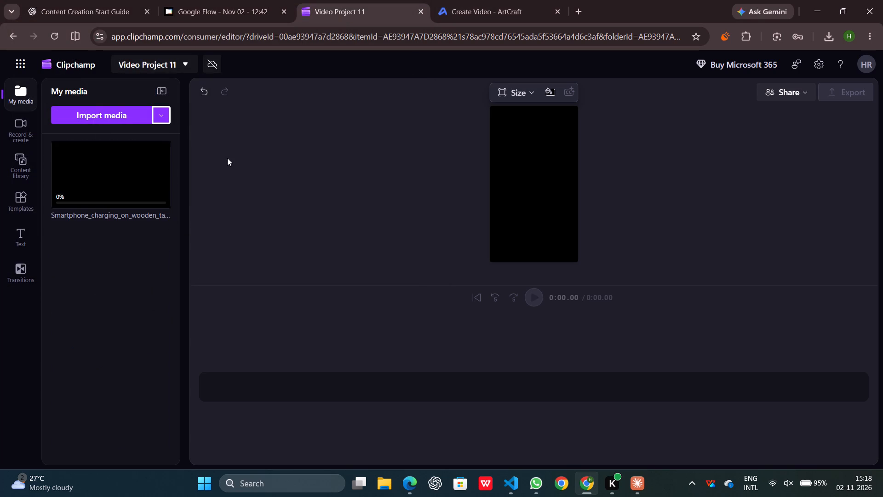
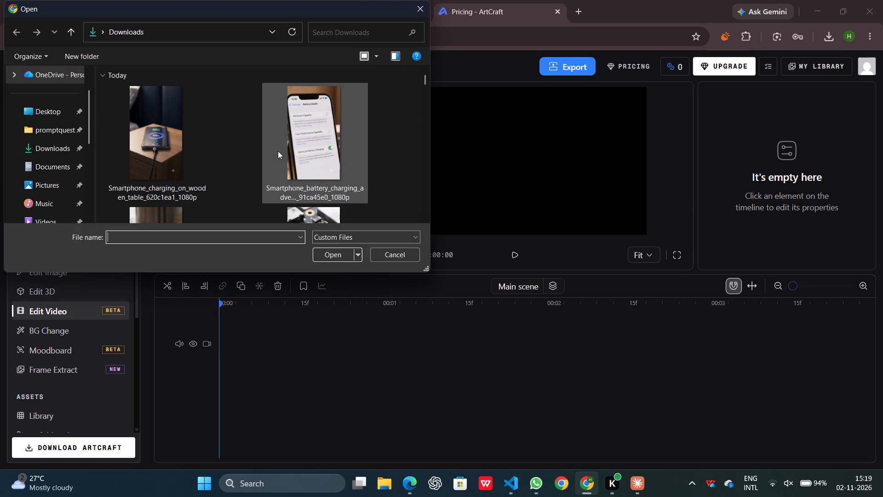
# Import the five smartphone charging and battery clips listed under Today in Downloads into the ArtCraft project's assets.
pyautogui.scroll(-1, 278, 151)
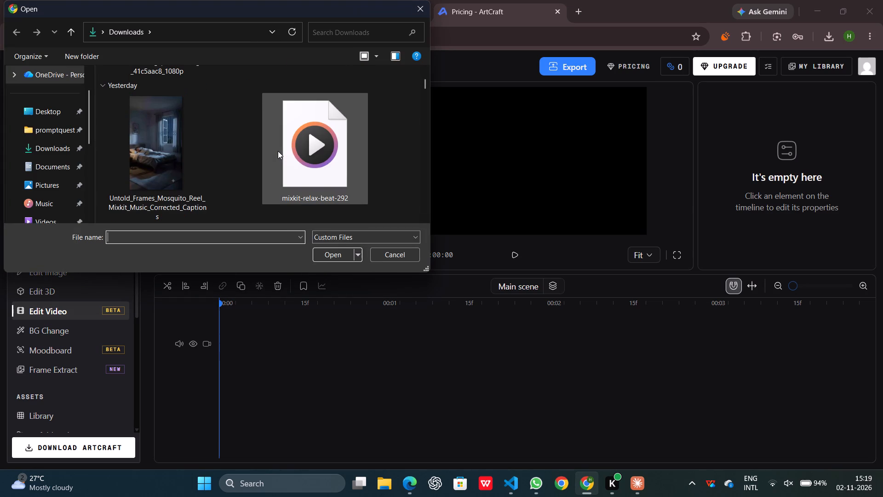
pyautogui.scroll(1, 215, 151)
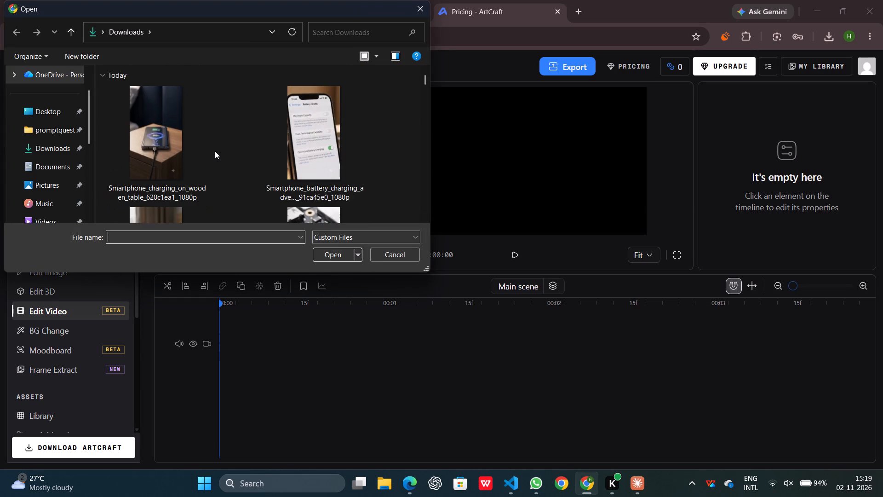
pyautogui.scroll(1, 215, 151)
pyautogui.scroll(-1, 215, 151)
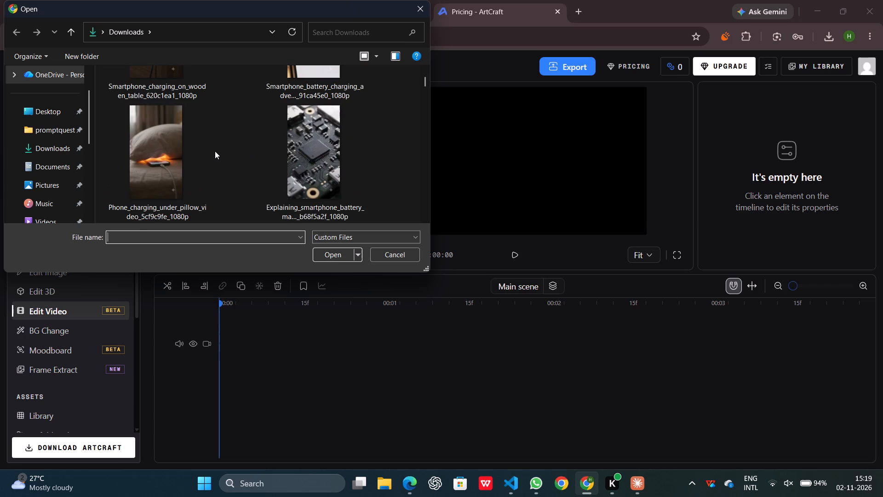
pyautogui.scroll(-2, 215, 151)
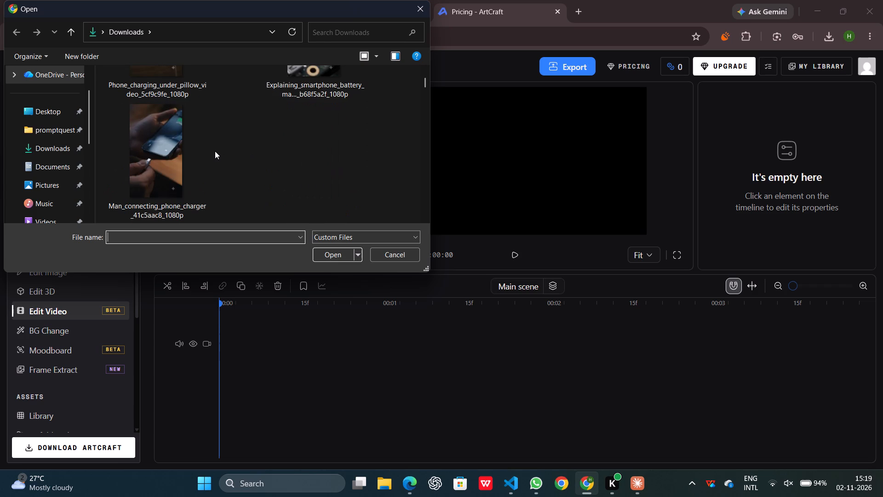
pyautogui.click(167, 160)
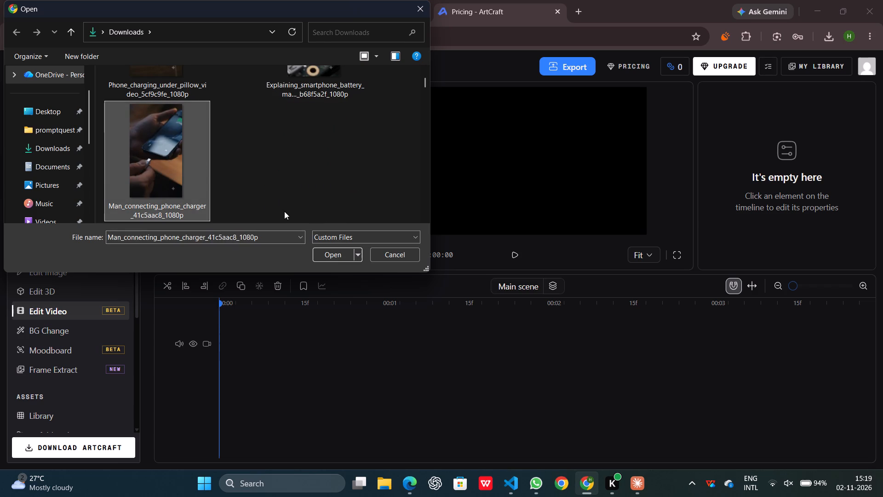
pyautogui.moveTo(284, 211); pyautogui.dragTo(153, 47)
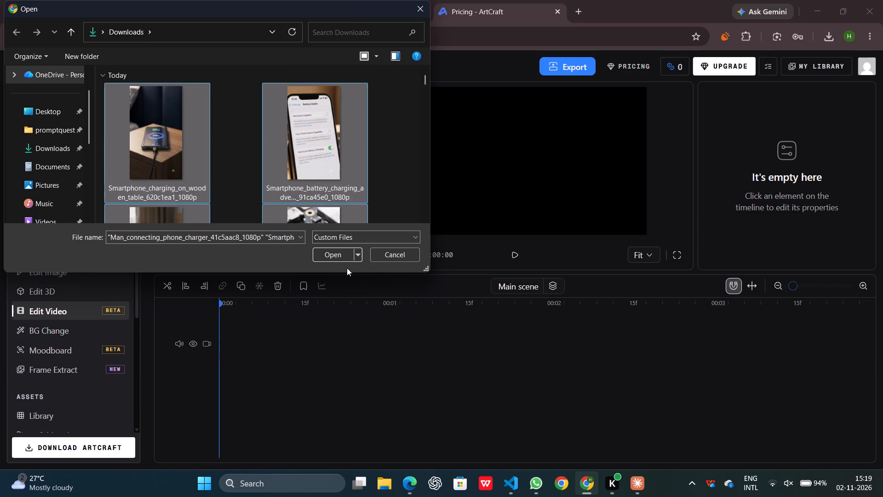
pyautogui.click(341, 258)
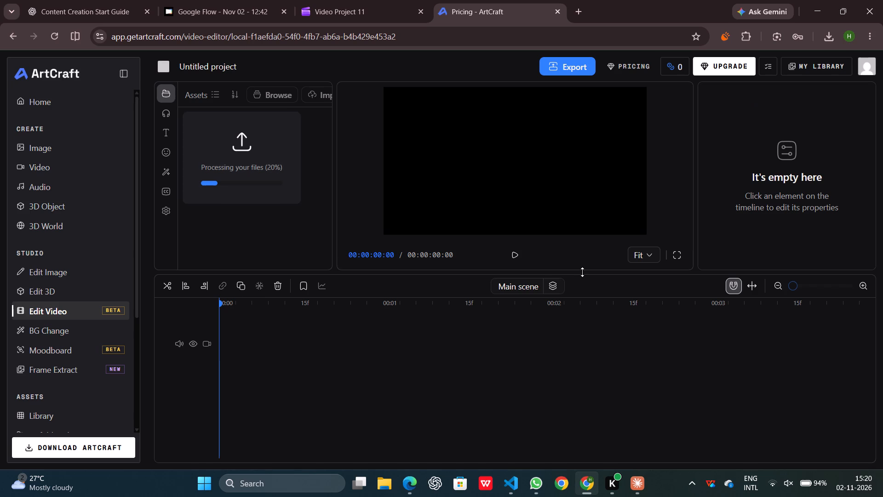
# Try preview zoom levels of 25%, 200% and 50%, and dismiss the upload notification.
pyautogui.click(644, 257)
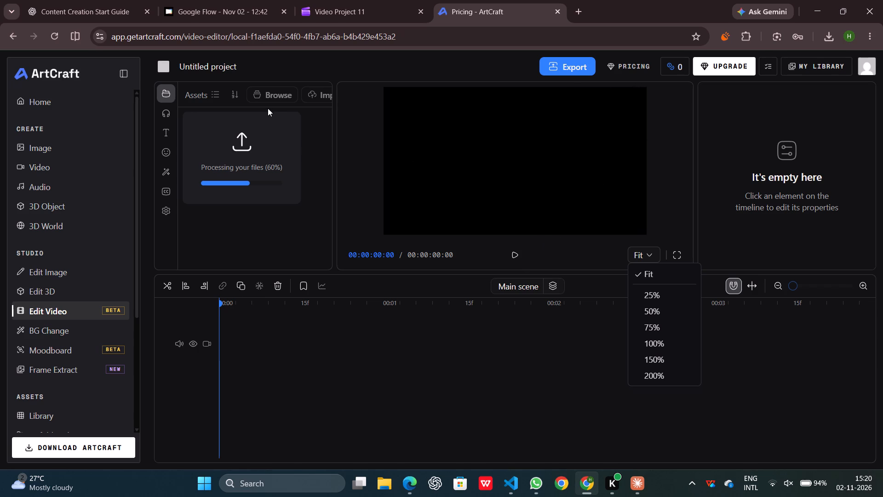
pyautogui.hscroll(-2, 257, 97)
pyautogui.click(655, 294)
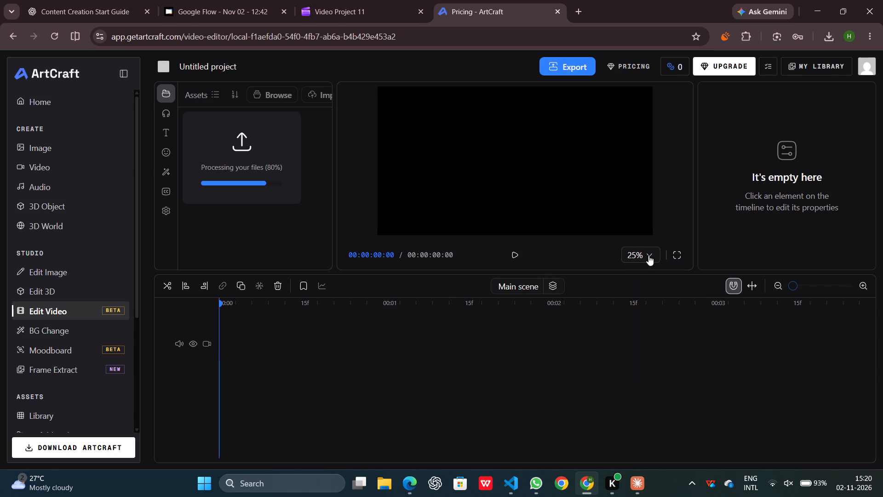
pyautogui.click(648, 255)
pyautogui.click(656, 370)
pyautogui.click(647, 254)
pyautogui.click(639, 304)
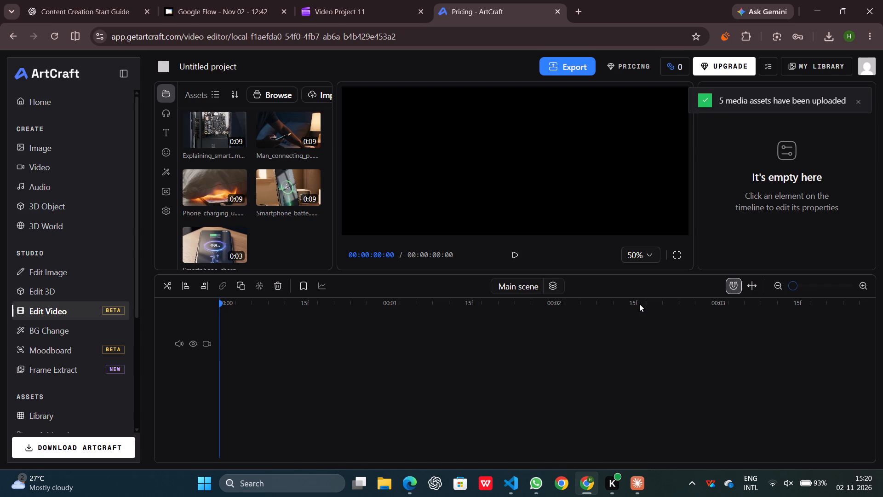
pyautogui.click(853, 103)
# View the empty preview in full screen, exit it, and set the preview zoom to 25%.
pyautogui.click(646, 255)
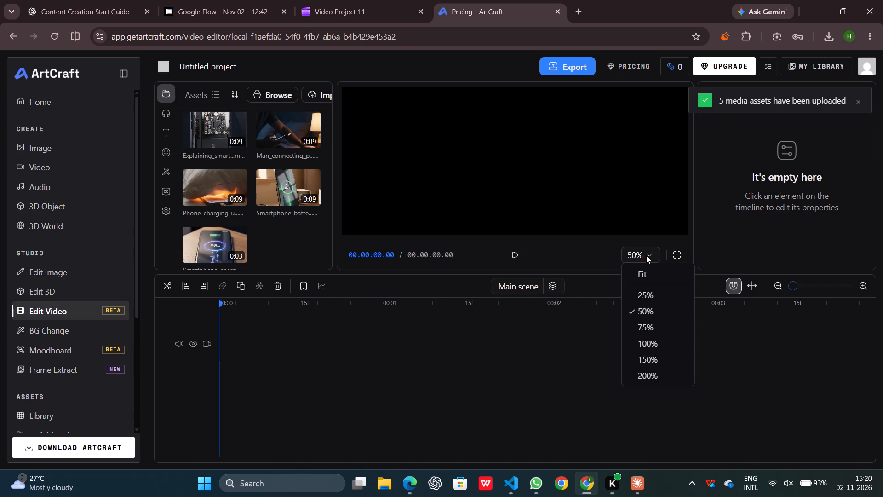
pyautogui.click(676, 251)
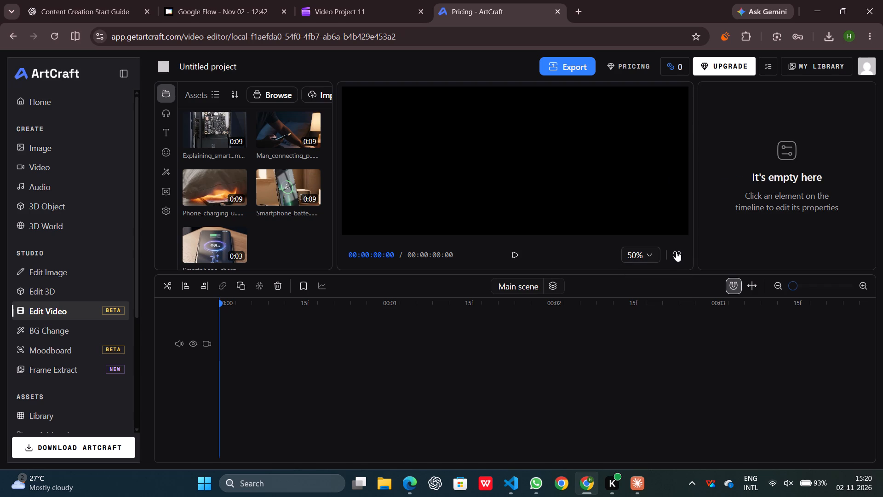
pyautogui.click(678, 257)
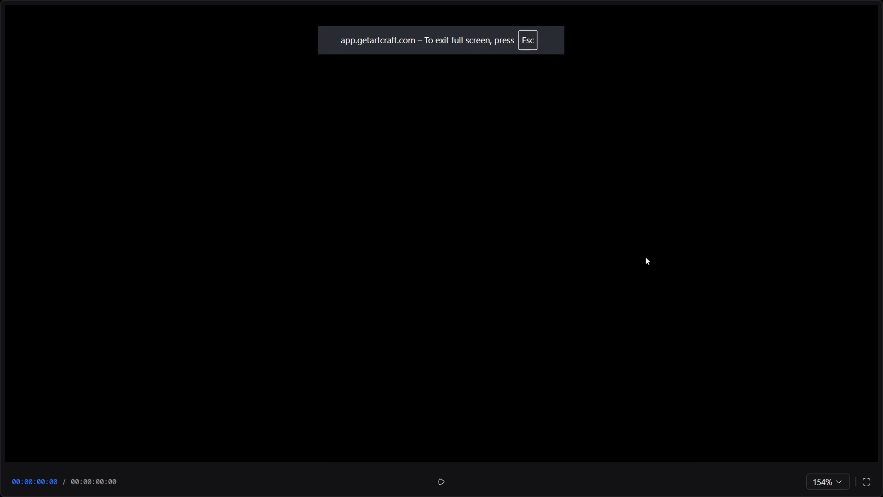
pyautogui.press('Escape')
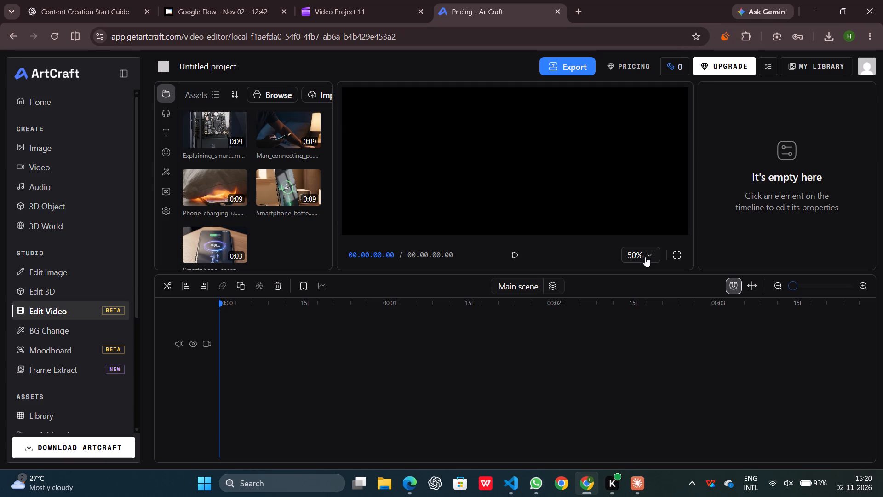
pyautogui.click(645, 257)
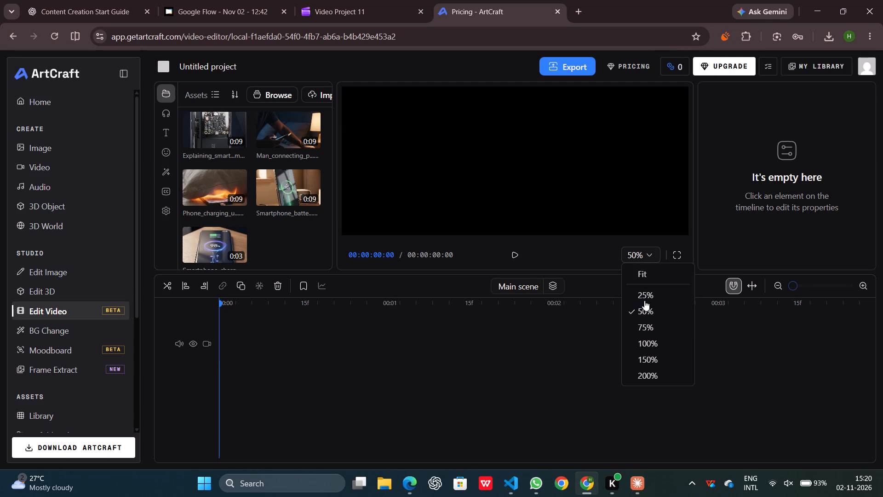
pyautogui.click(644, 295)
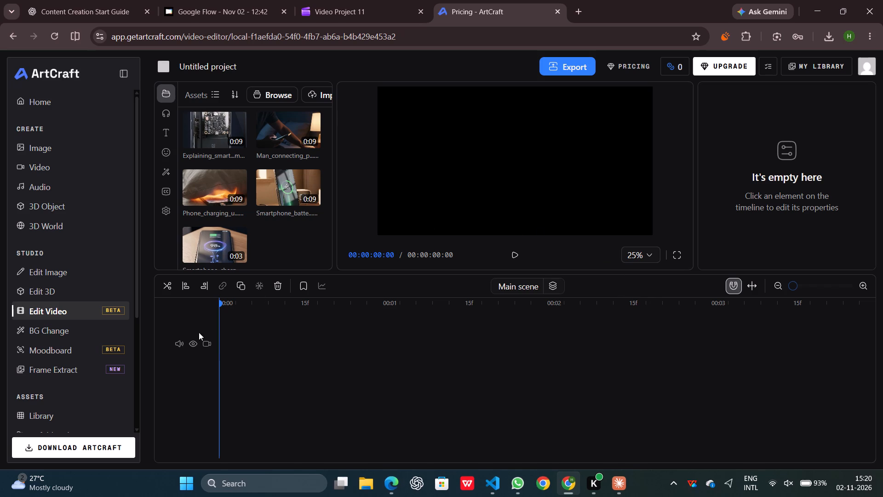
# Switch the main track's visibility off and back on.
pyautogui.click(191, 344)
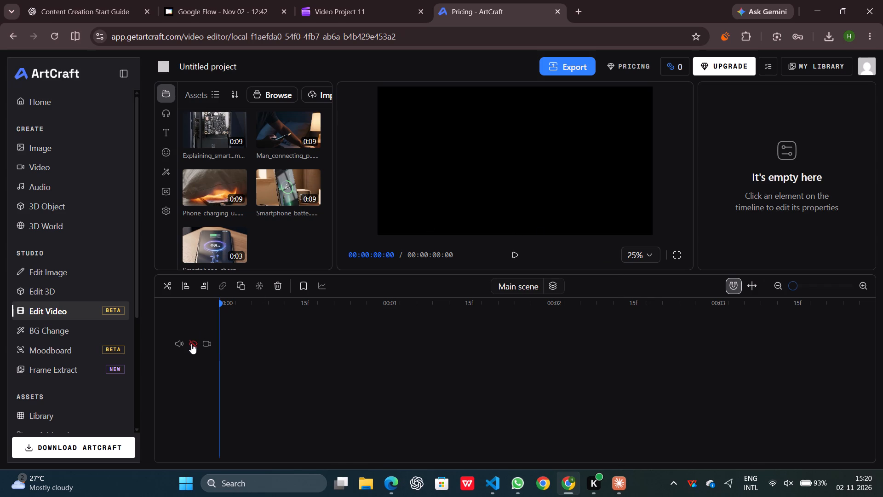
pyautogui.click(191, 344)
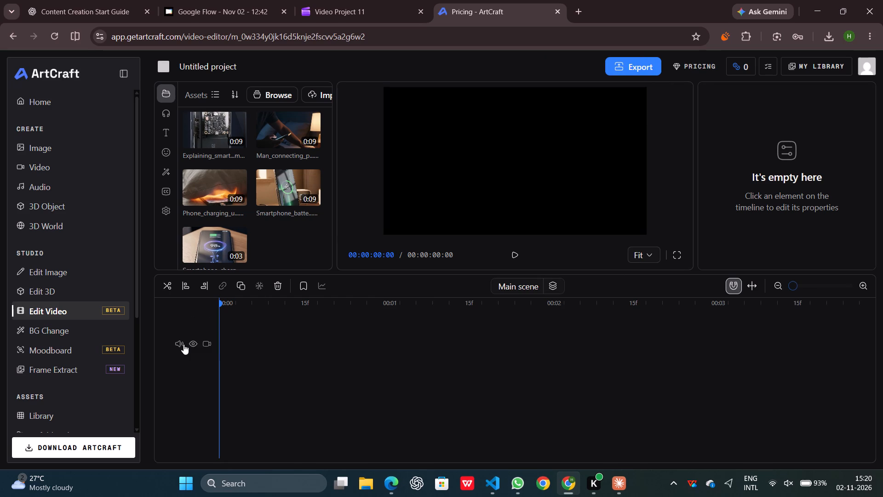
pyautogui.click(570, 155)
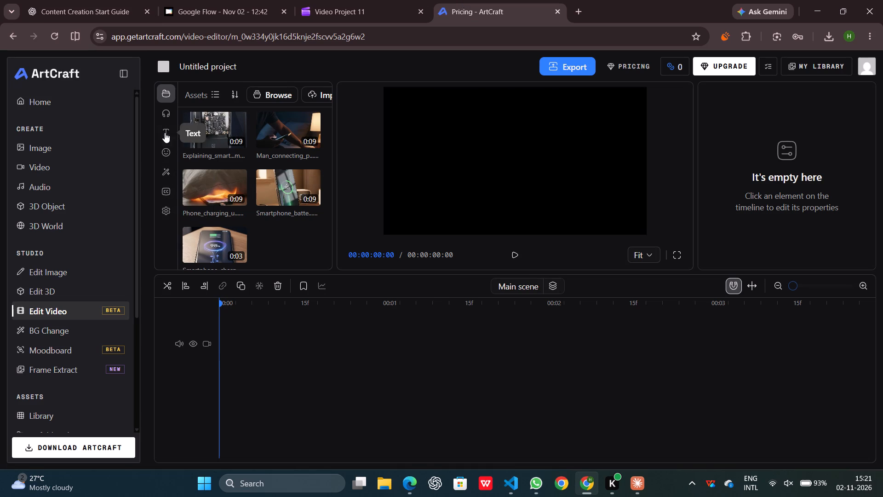
pyautogui.click(212, 96)
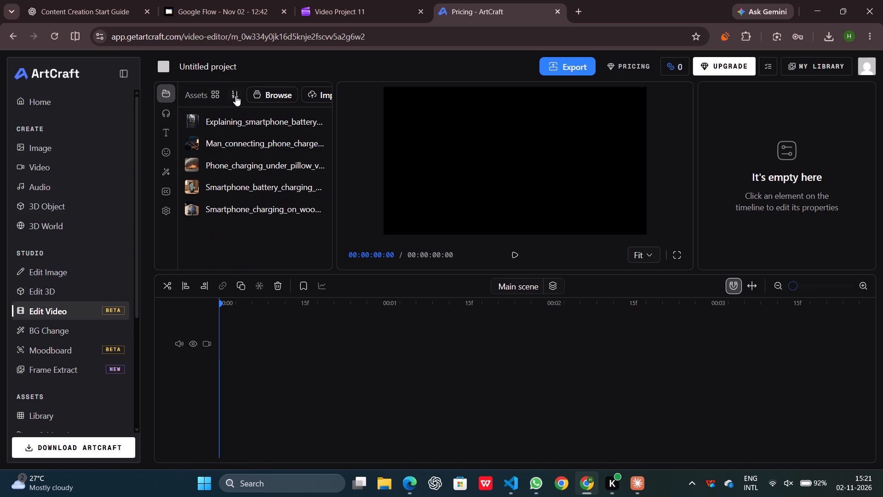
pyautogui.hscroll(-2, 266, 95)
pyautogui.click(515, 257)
# Place the Man_connecting_phone_charger clip on the main track so it starts at 00:00.
pyautogui.click(256, 143)
pyautogui.doubleClick(256, 143)
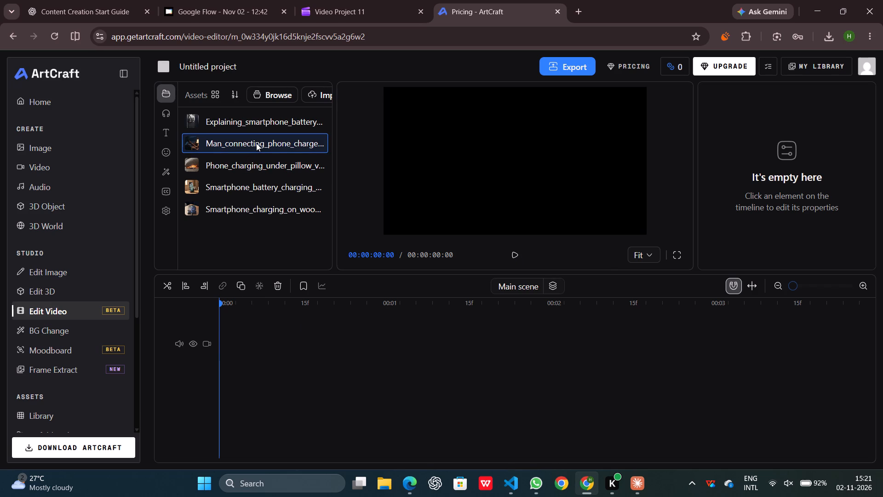
pyautogui.click(305, 143)
pyautogui.click(322, 195)
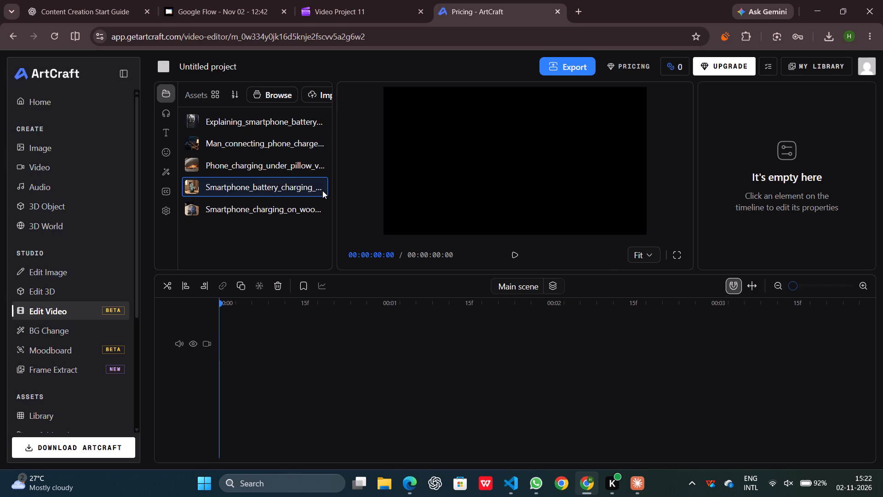
pyautogui.click(300, 144)
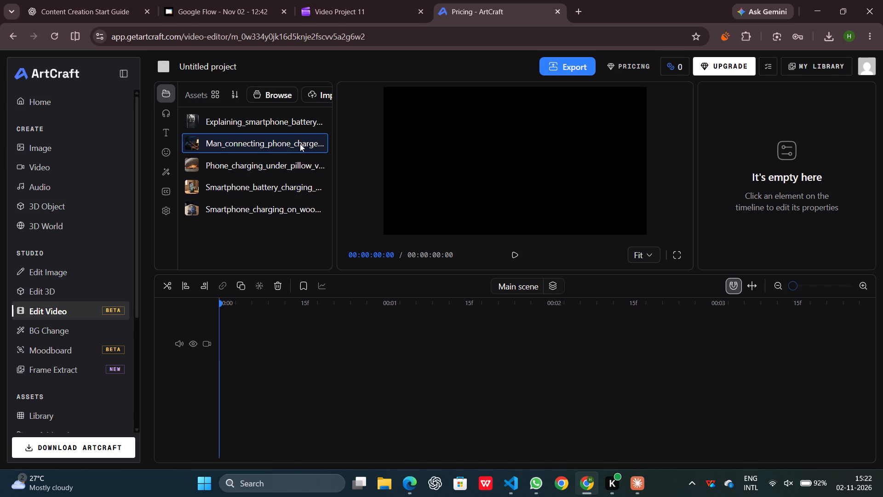
pyautogui.moveTo(300, 144); pyautogui.dragTo(346, 270)
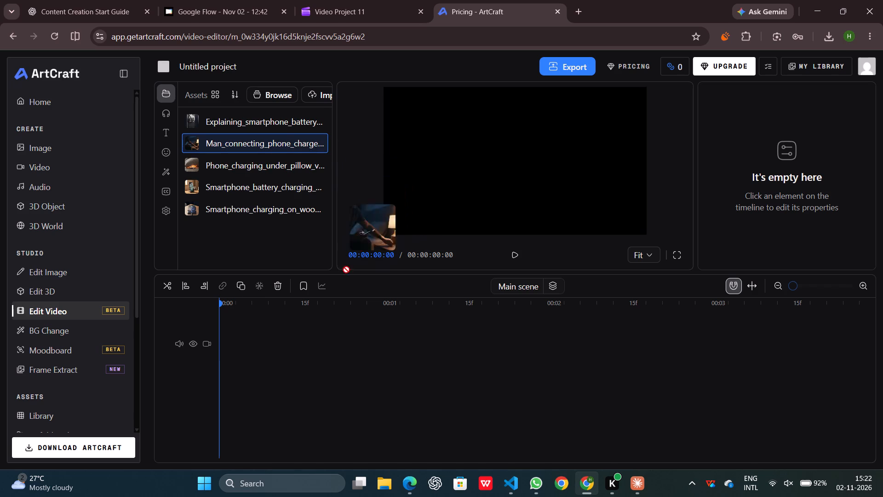
pyautogui.moveTo(346, 270); pyautogui.dragTo(294, 370)
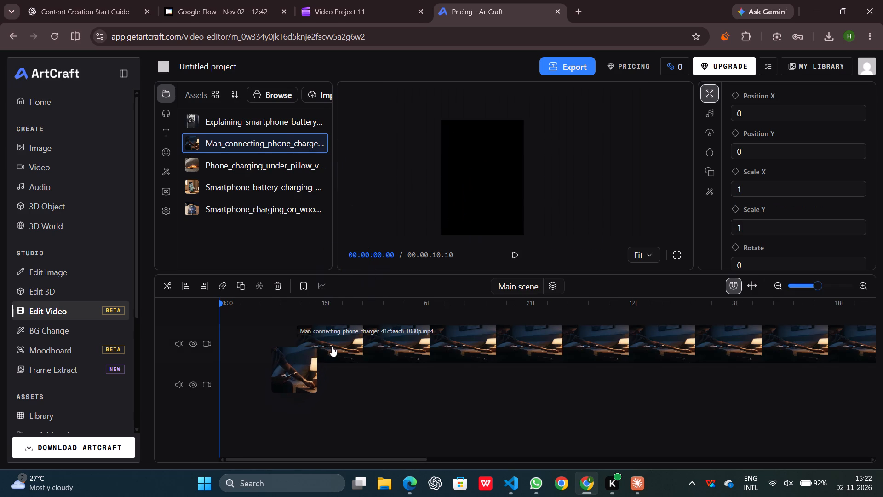
pyautogui.moveTo(332, 347); pyautogui.dragTo(253, 353)
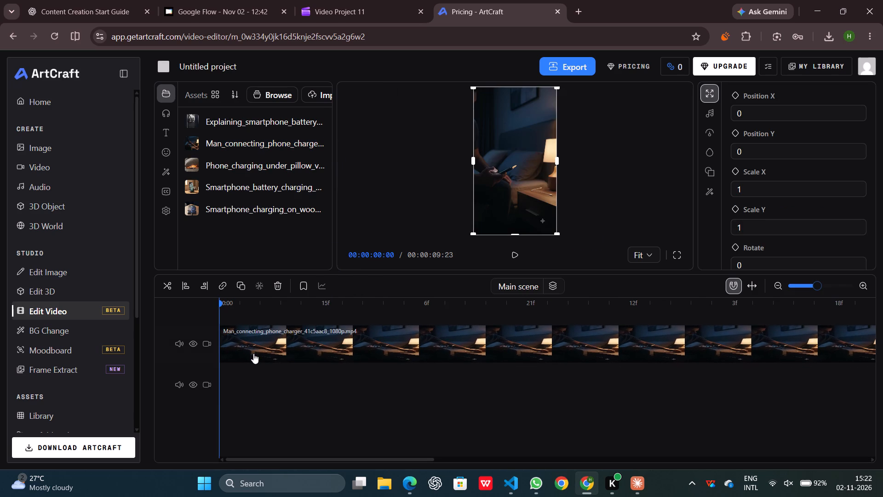
# Play the Man_connecting_phone_charger clip through, with the timeline scaled to show the whole clip, and replay it.
pyautogui.click(513, 254)
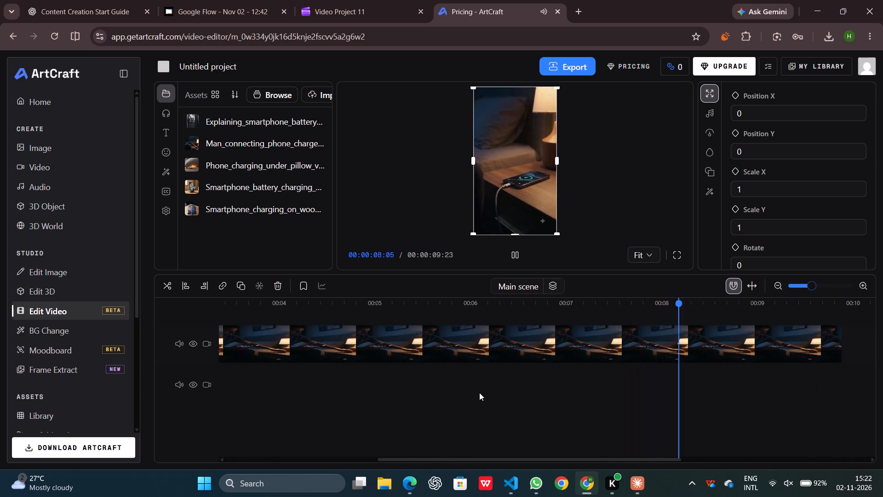
pyautogui.click(799, 286)
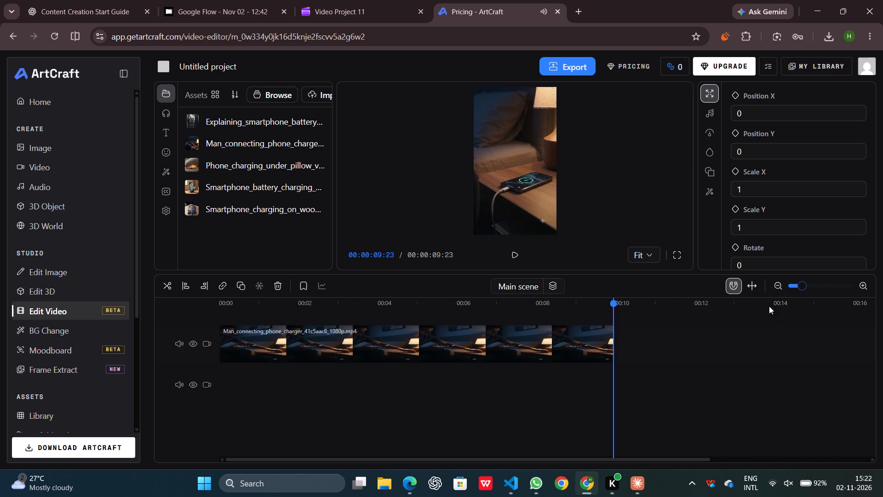
pyautogui.click(792, 284)
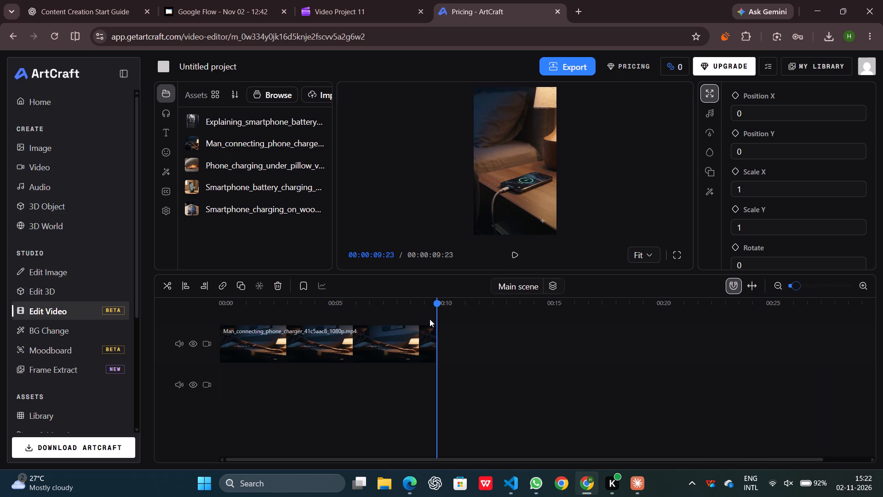
pyautogui.click(512, 255)
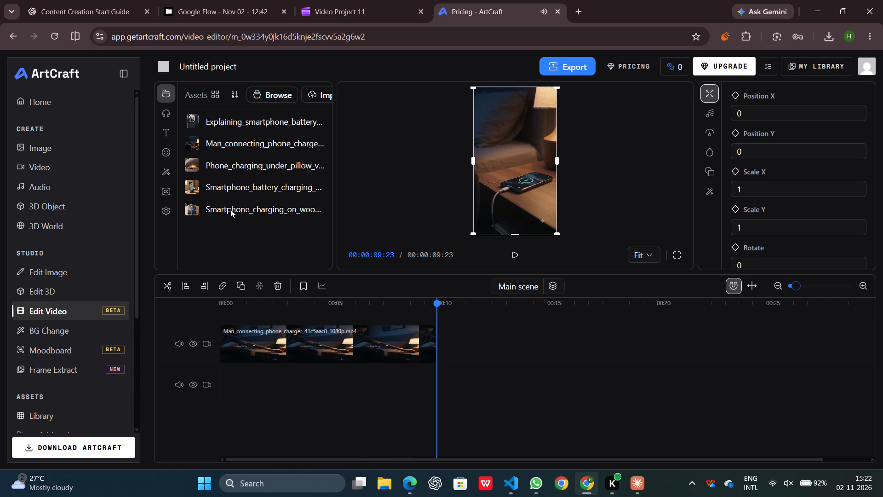
# Add the Explaining_smartphone_battery clip directly after the phone charger clip on the main track and play it through.
pyautogui.click(256, 126)
pyautogui.moveTo(256, 126); pyautogui.dragTo(450, 274)
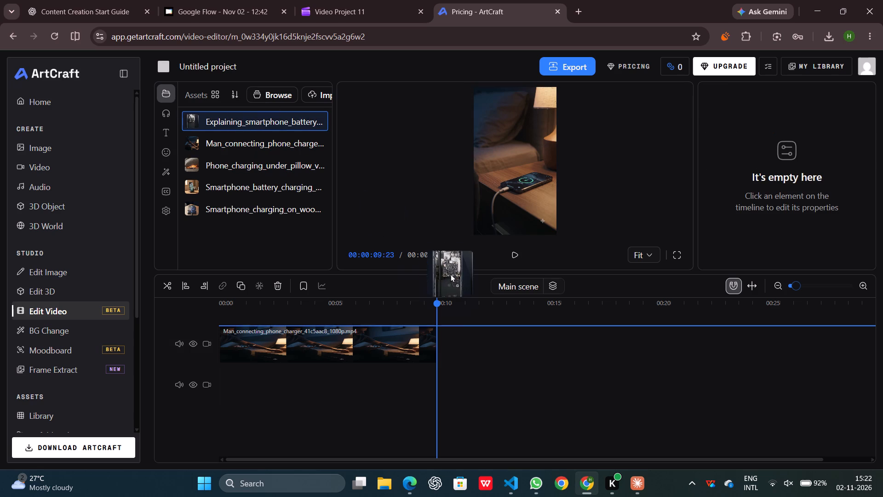
pyautogui.moveTo(450, 274); pyautogui.dragTo(489, 353)
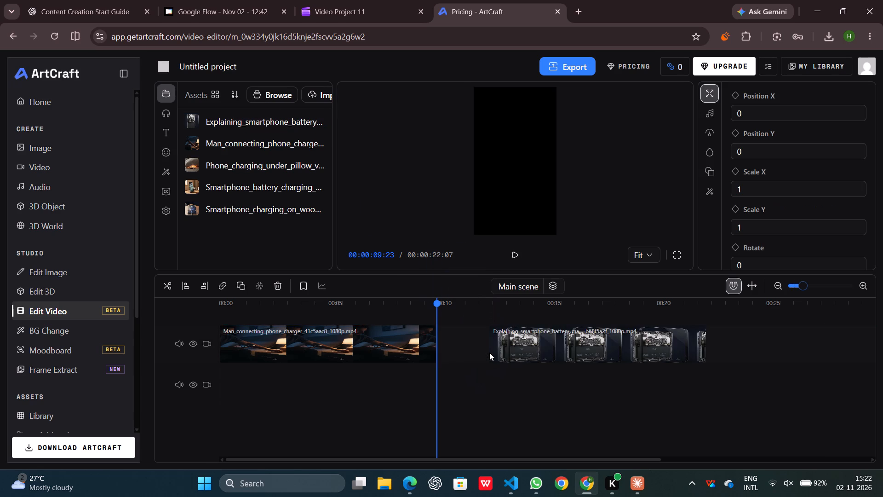
pyautogui.moveTo(521, 348); pyautogui.dragTo(465, 345)
pyautogui.click(516, 256)
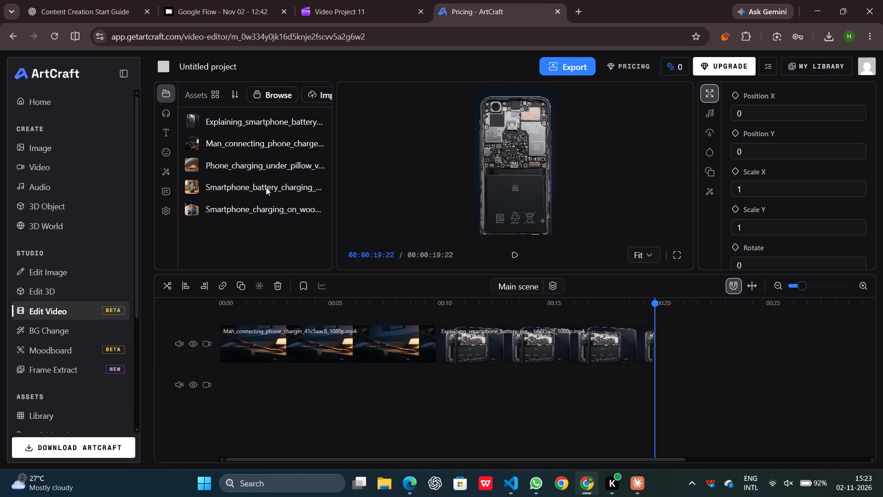
# Add the Smartphone_charging_on_woo… clip directly after the Explaining_smartphone_battery clip on the main track and play it through.
pyautogui.click(254, 211)
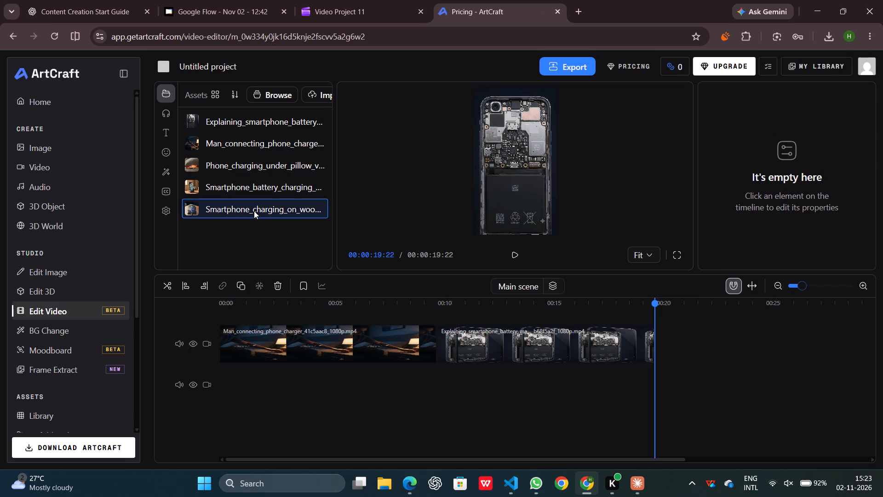
pyautogui.moveTo(254, 211); pyautogui.dragTo(596, 342)
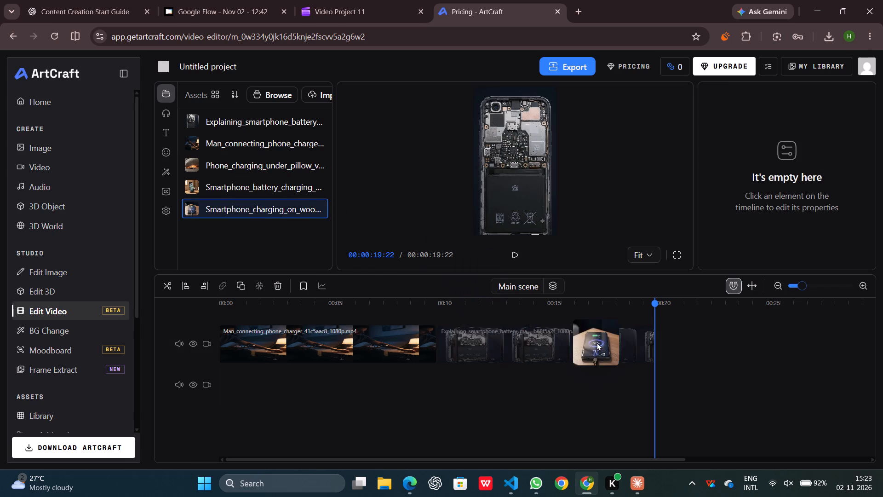
pyautogui.moveTo(596, 342); pyautogui.dragTo(688, 357)
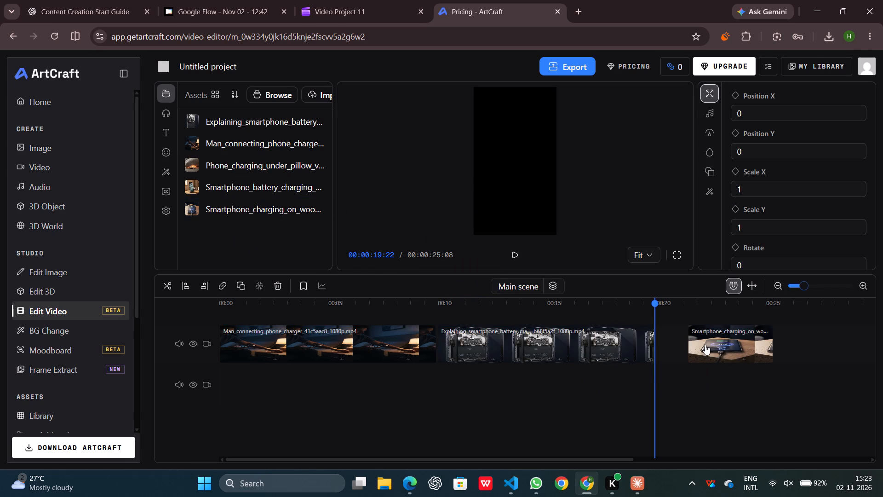
pyautogui.moveTo(705, 345); pyautogui.dragTo(672, 349)
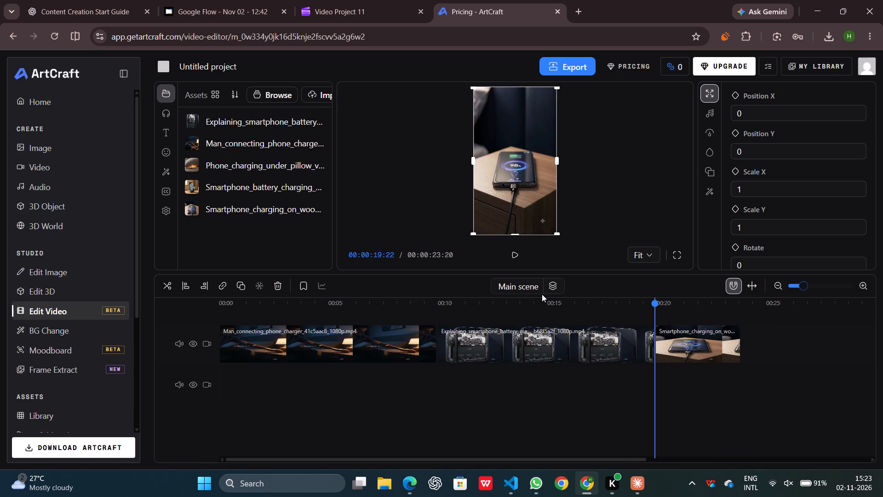
pyautogui.click(516, 258)
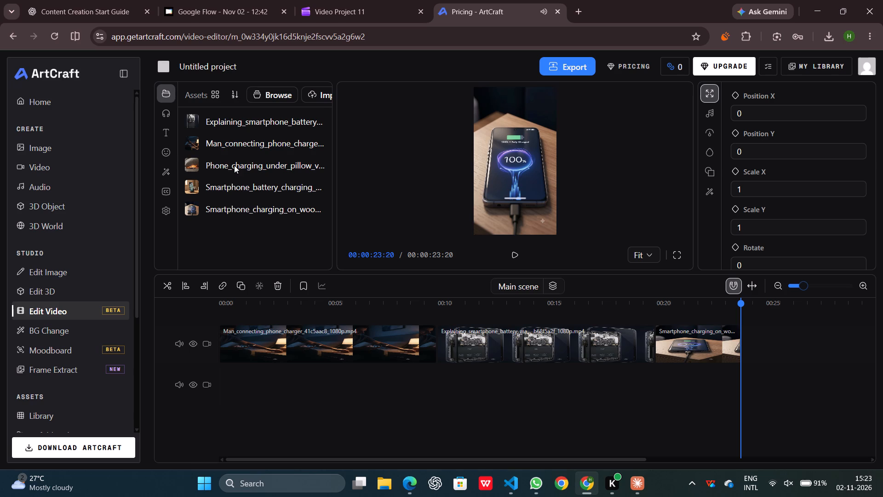
# Add the Phone_charging_under_pillow clip directly after the Smartphone_charging_on_woo… clip on the main track.
pyautogui.moveTo(234, 165); pyautogui.dragTo(690, 346)
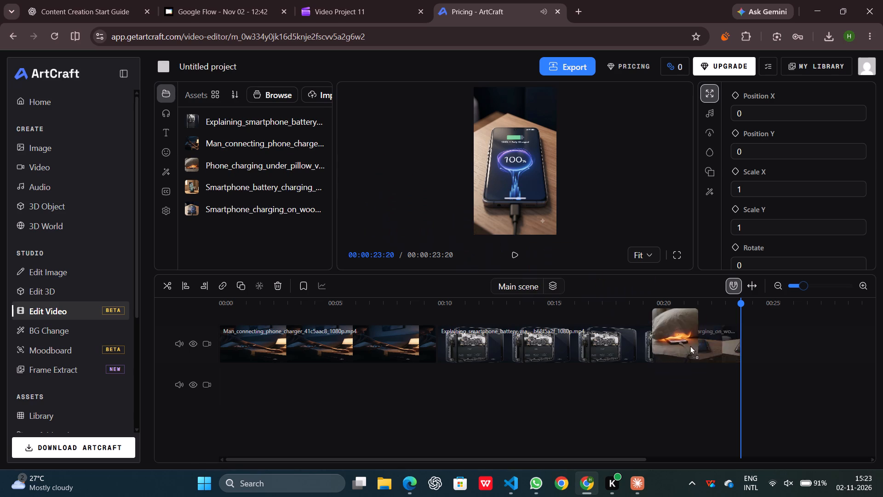
pyautogui.moveTo(690, 346); pyautogui.dragTo(780, 356)
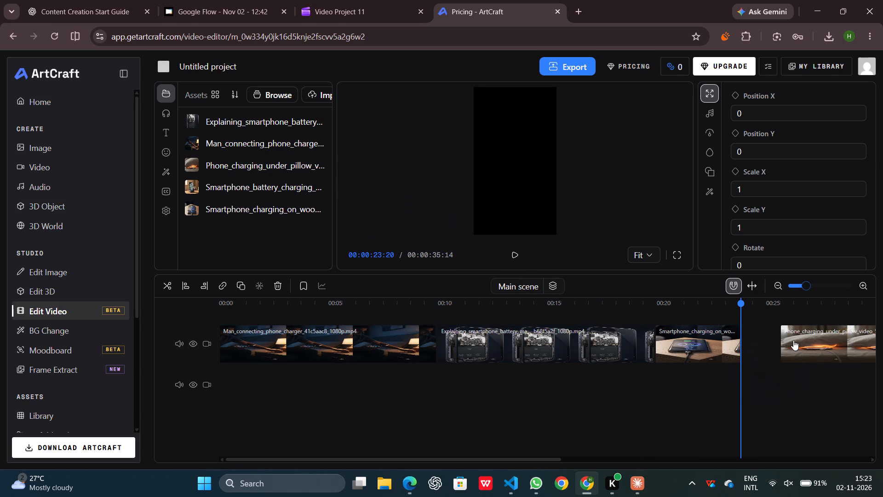
pyautogui.moveTo(793, 340); pyautogui.dragTo(754, 346)
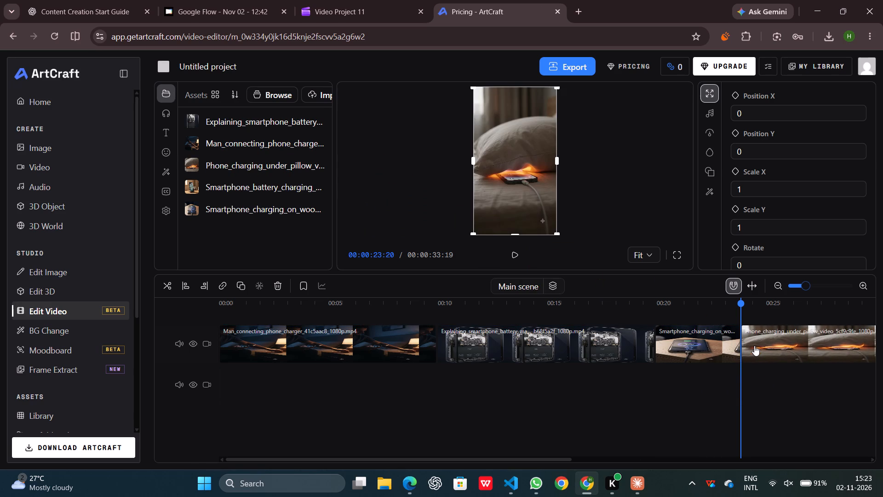
# Add the Smartphone_battery_charging clip directly after the Phone_charging_under_pillow clip as the last clip on the main track.
pyautogui.hscroll(-6, 718, 381)
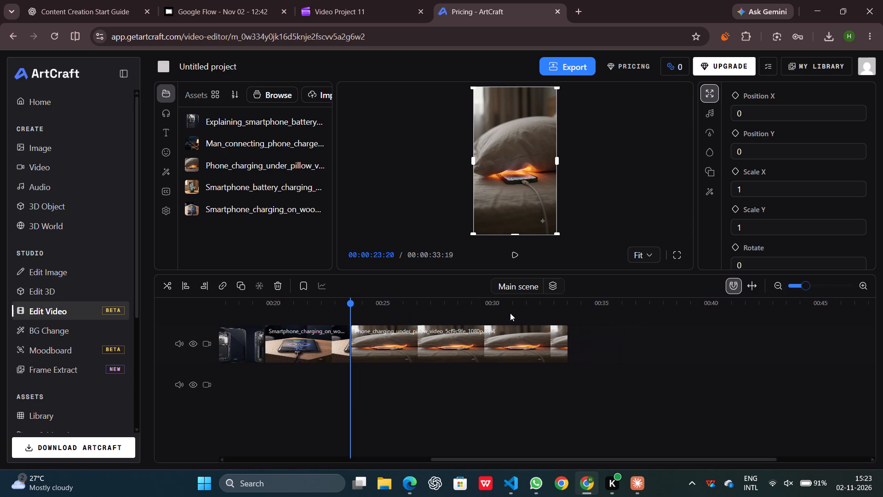
pyautogui.moveTo(463, 339); pyautogui.dragTo(462, 344)
pyautogui.click(429, 387)
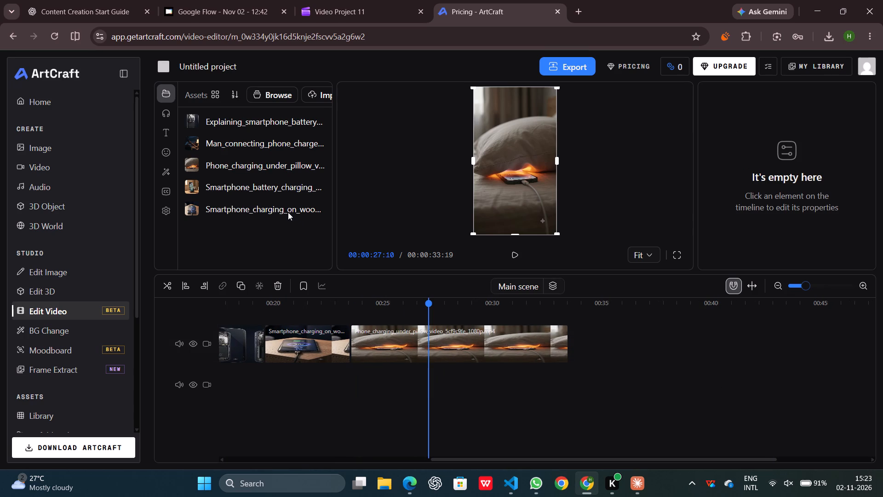
pyautogui.click(267, 189)
pyautogui.moveTo(267, 189); pyautogui.dragTo(602, 348)
pyautogui.moveTo(627, 340); pyautogui.dragTo(605, 341)
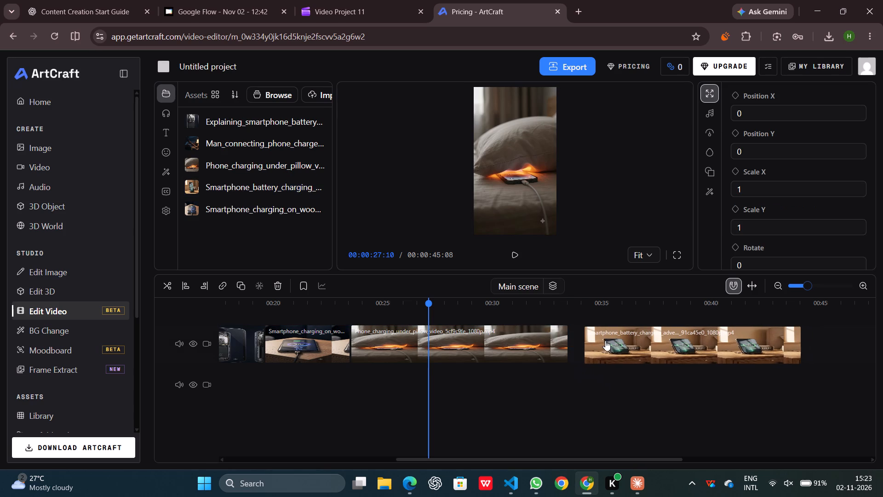
pyautogui.moveTo(605, 341); pyautogui.dragTo(591, 340)
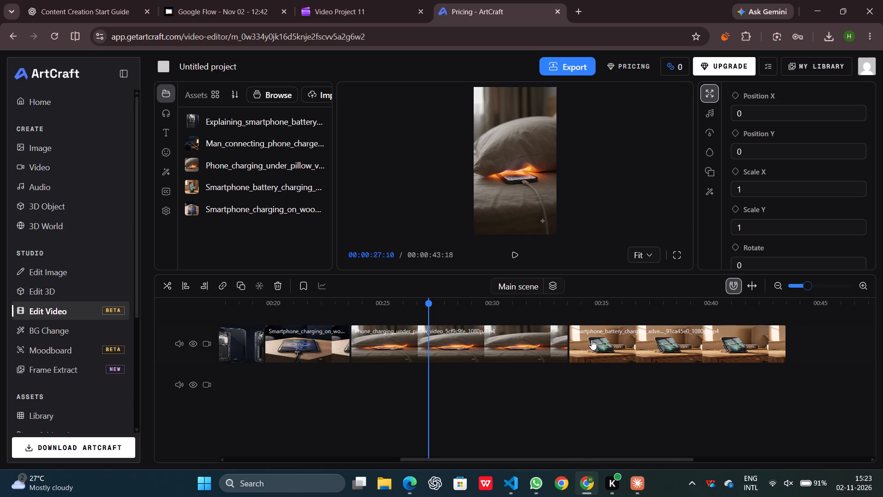
# Play the joined clips to the end, replay from the start, and pause at about 11 seconds within the second clip.
pyautogui.hscroll(7, 497, 341)
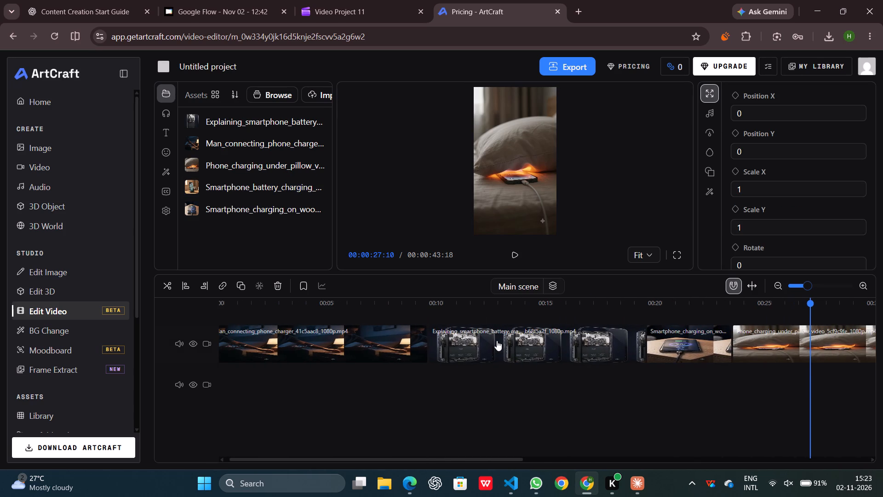
pyautogui.click(515, 257)
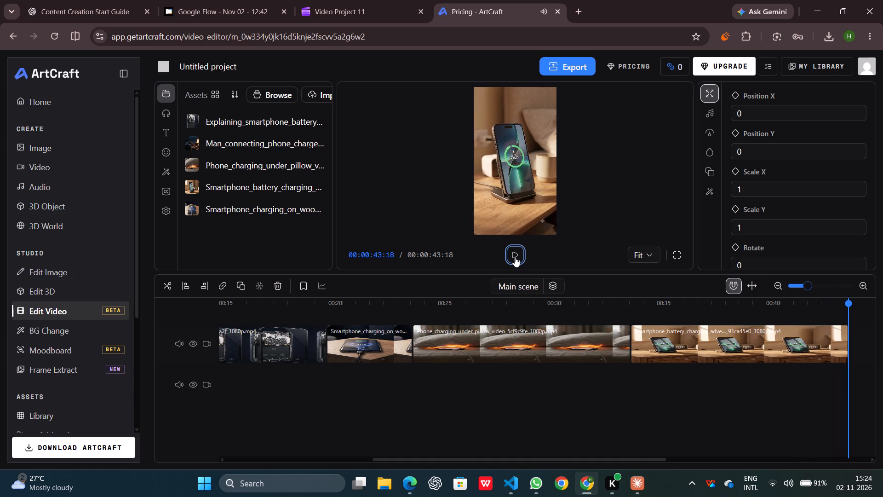
pyautogui.click(515, 257)
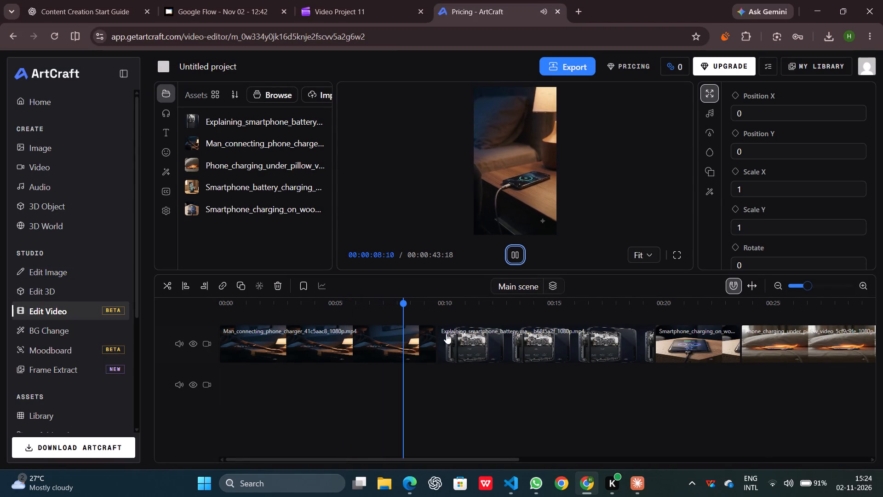
pyautogui.click(512, 258)
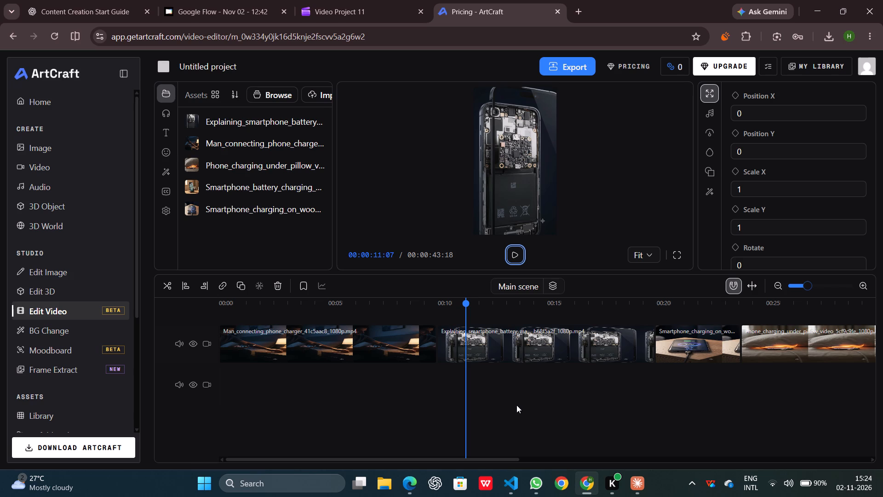
# Select the Smartphone_charging_on_woo… clip and step the playhead forward frame by frame to about 21 seconds to examine the footage.
pyautogui.click(680, 357)
pyautogui.press('Right')
pyautogui.press('Right')
pyautogui.press('Right')
pyautogui.press('Right')
pyautogui.press('Right')
pyautogui.press('Right')
pyautogui.press('Right')
pyautogui.press('Right')
pyautogui.press('Right')
pyautogui.press('Right')
pyautogui.press('Right')
pyautogui.press('Right')
pyautogui.press('Right')
pyautogui.press('Right')
pyautogui.press('Right')
pyautogui.press('Right')
pyautogui.press('Right')
pyautogui.press('Right')
pyautogui.press('Right')
pyautogui.press('Right')
pyautogui.press('Right')
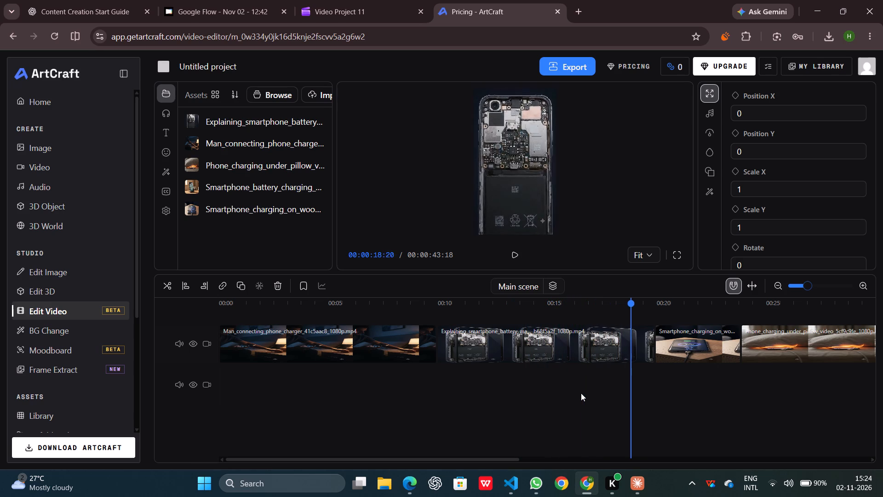
pyautogui.press('Right')
pyautogui.press('Right')
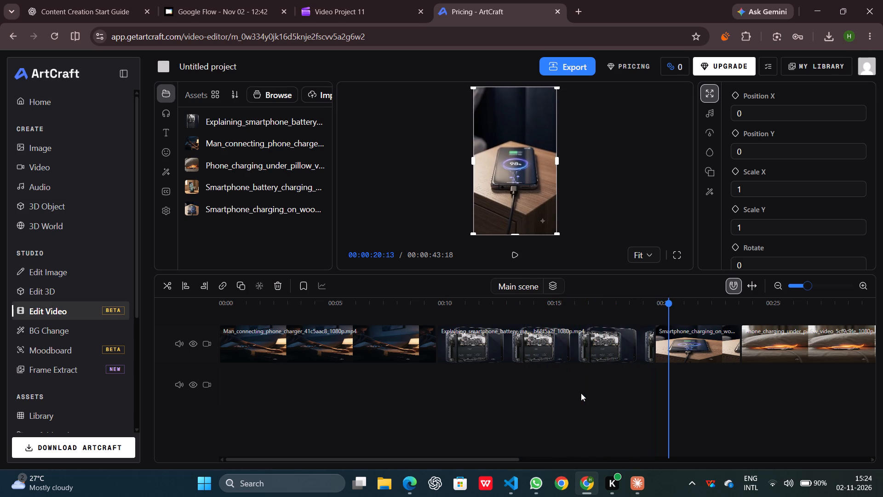
pyautogui.press('Right')
pyautogui.press('Right')
pyautogui.press('Right')
pyautogui.press('Right')
pyautogui.press('Right')
pyautogui.press('Right')
pyautogui.press('Right')
pyautogui.press('Right')
pyautogui.press('Right')
pyautogui.press('Right')
pyautogui.press('Right')
pyautogui.press('Right')
pyautogui.press('Right')
pyautogui.press('Right')
pyautogui.press('Right')
pyautogui.press('Right')
pyautogui.press('Right')
pyautogui.press('Right')
pyautogui.press('Right')
pyautogui.press('Right')
pyautogui.press('Right')
pyautogui.press('Right')
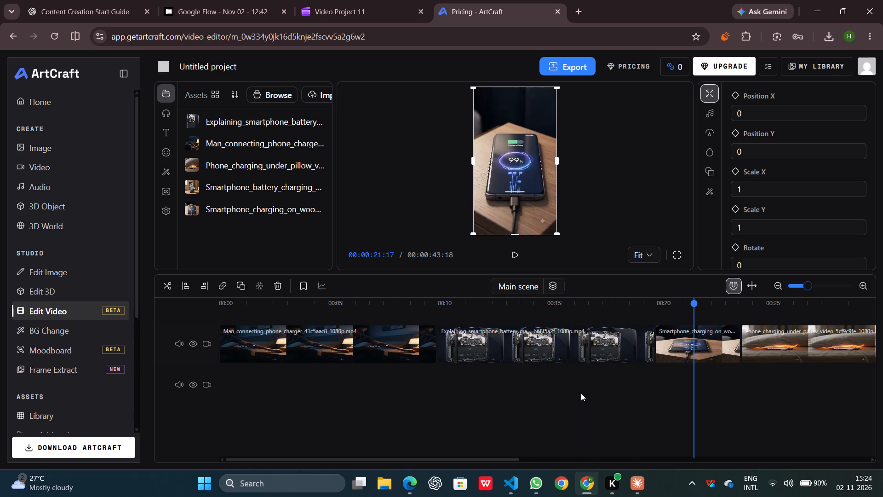
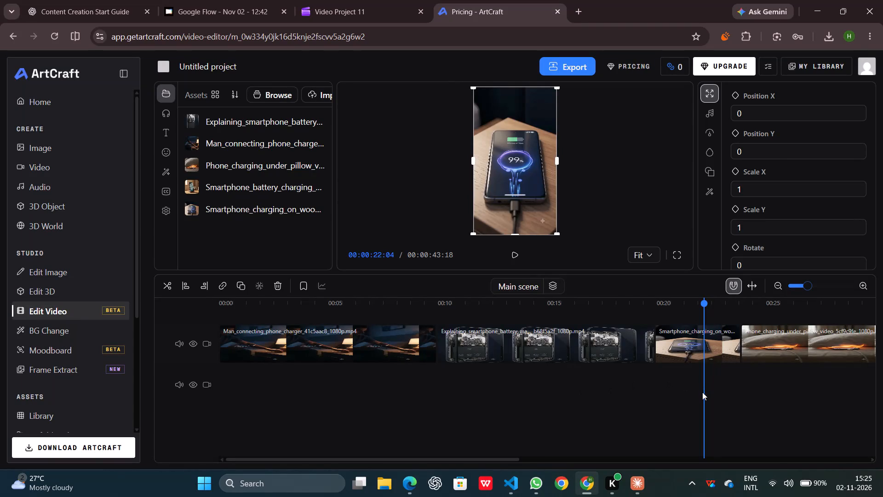
# Deselect the clip, resume playback from about 22 seconds, and mute the main video track's audio.
pyautogui.moveTo(702, 392); pyautogui.dragTo(548, 391)
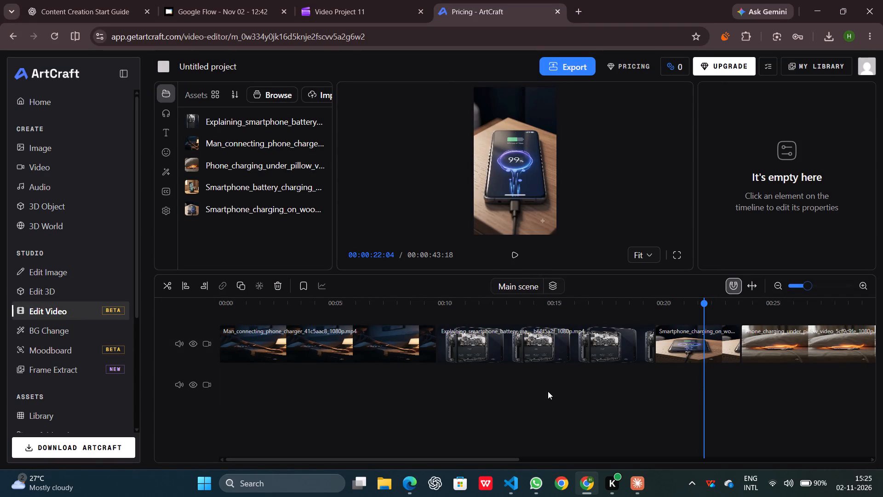
pyautogui.press('Escape')
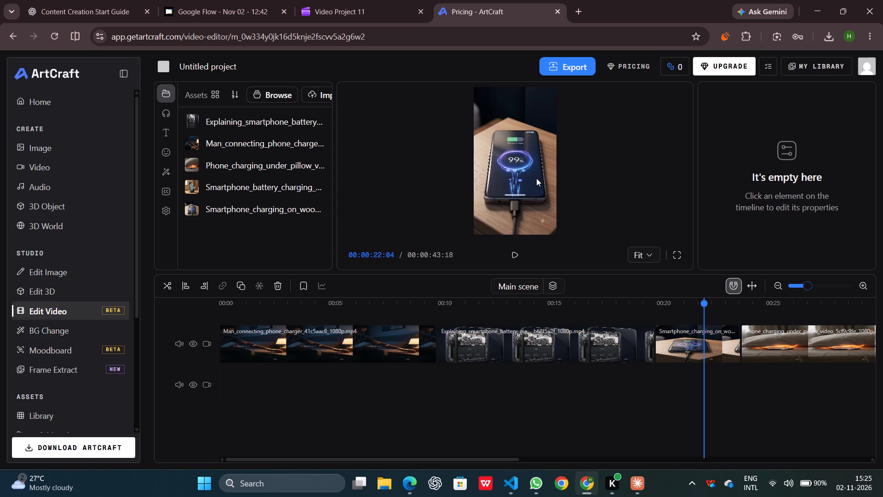
pyautogui.click(516, 255)
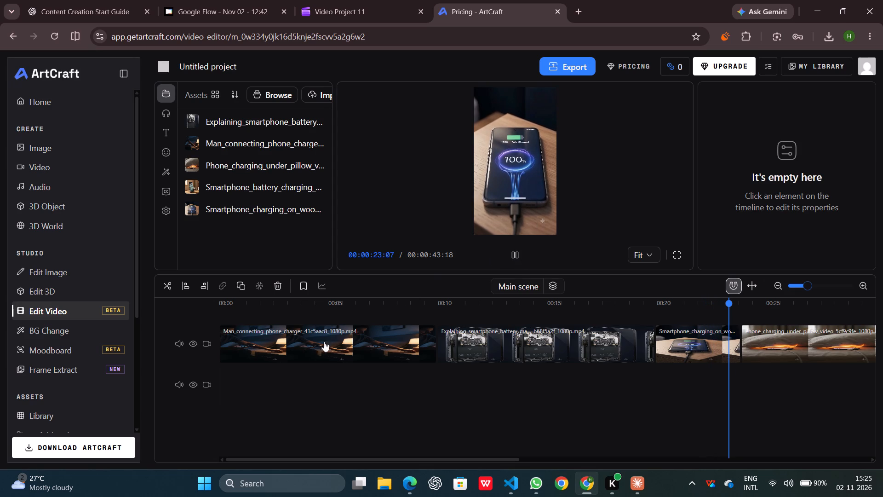
pyautogui.click(225, 338)
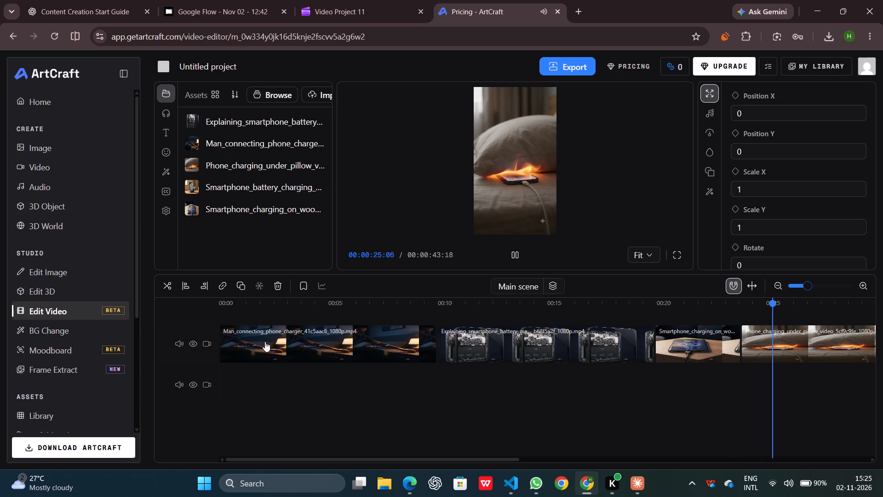
pyautogui.click(174, 345)
pyautogui.click(181, 344)
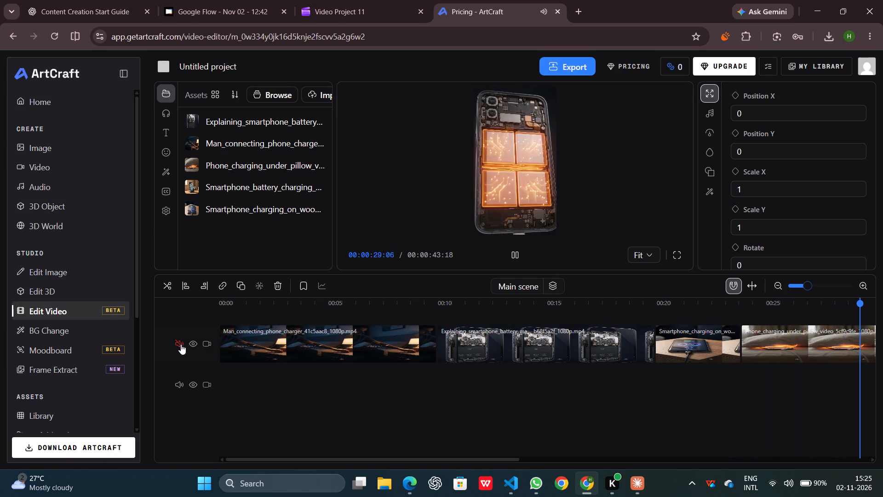
# Watch the muted sequence through to its end along the timeline, and check the sound effects library.
pyautogui.hscroll(1, 340, 346)
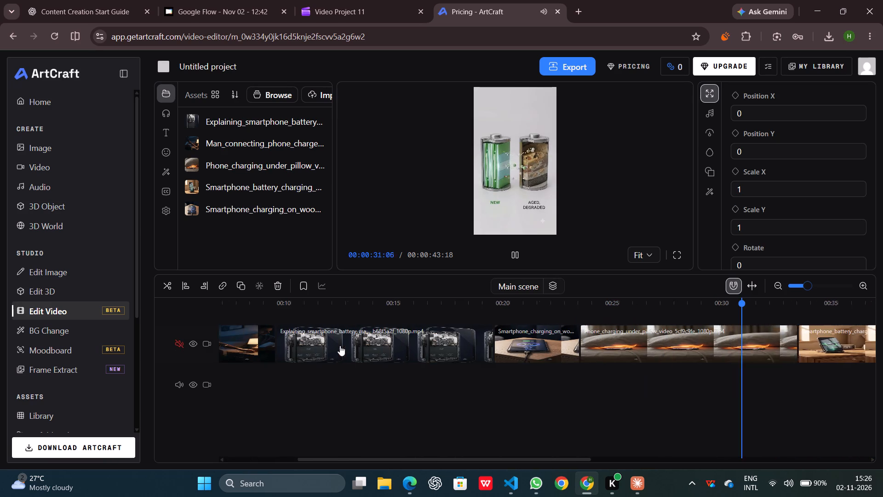
pyautogui.hscroll(-5, 340, 346)
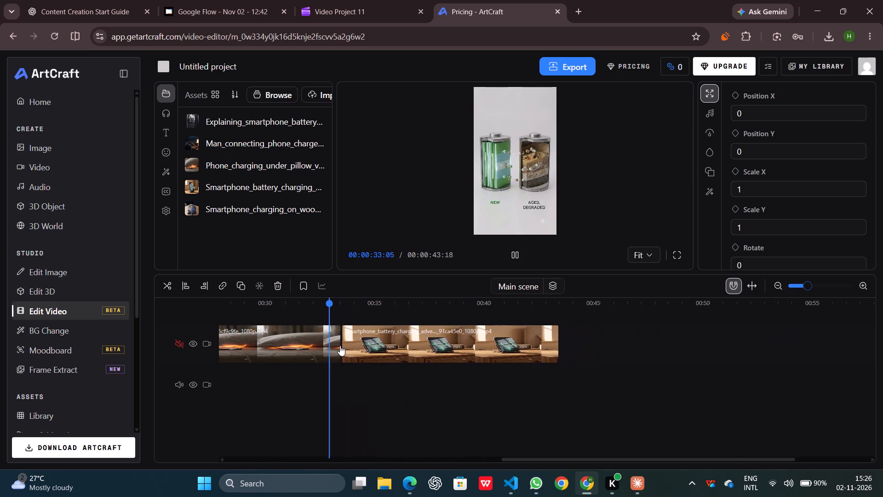
pyautogui.hscroll(8, 340, 346)
pyautogui.hscroll(-7, 340, 346)
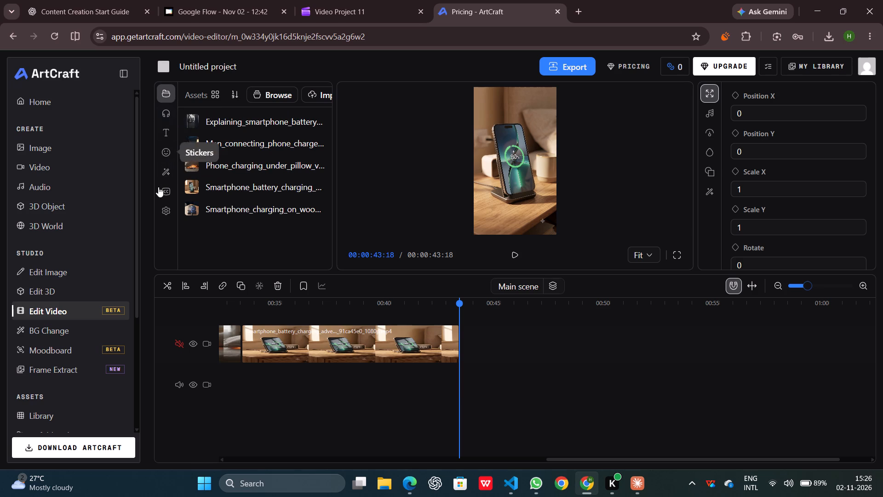
pyautogui.click(165, 114)
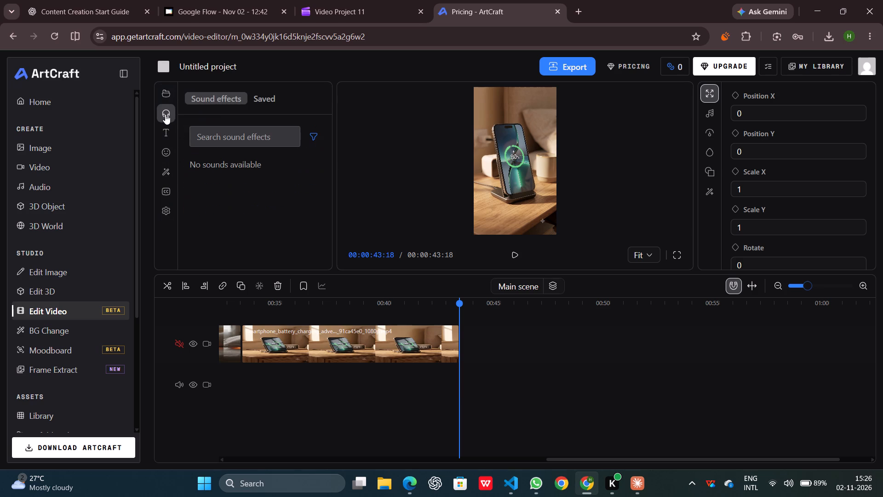
pyautogui.click(165, 88)
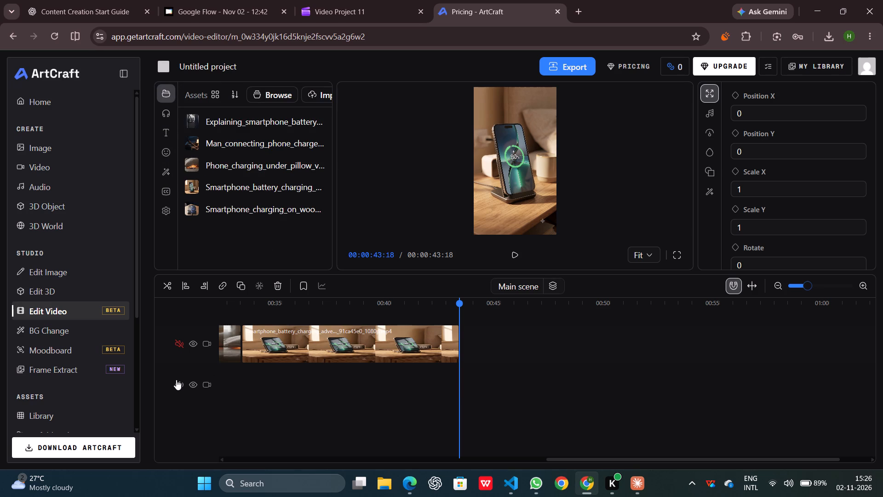
pyautogui.hscroll(10, 312, 362)
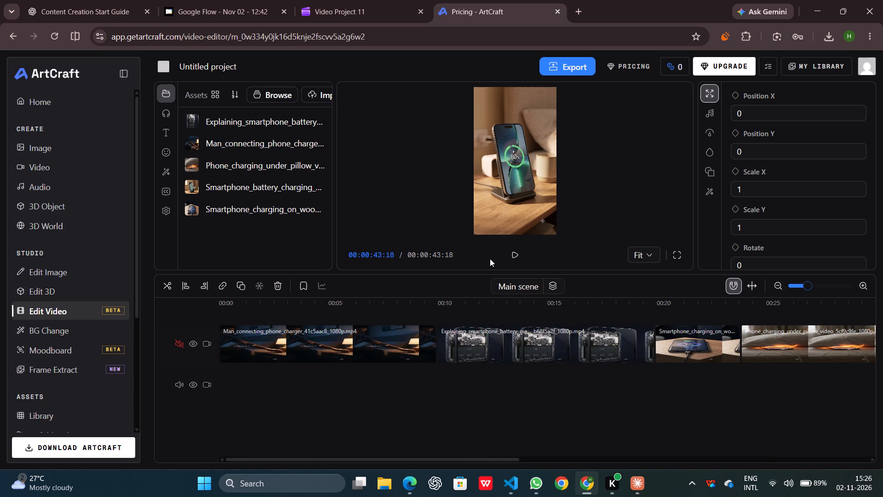
pyautogui.click(511, 257)
pyautogui.click(511, 257)
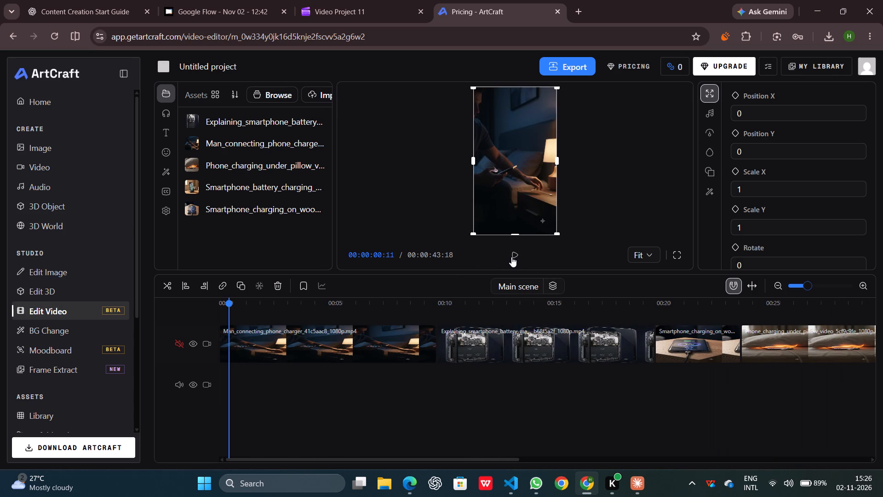
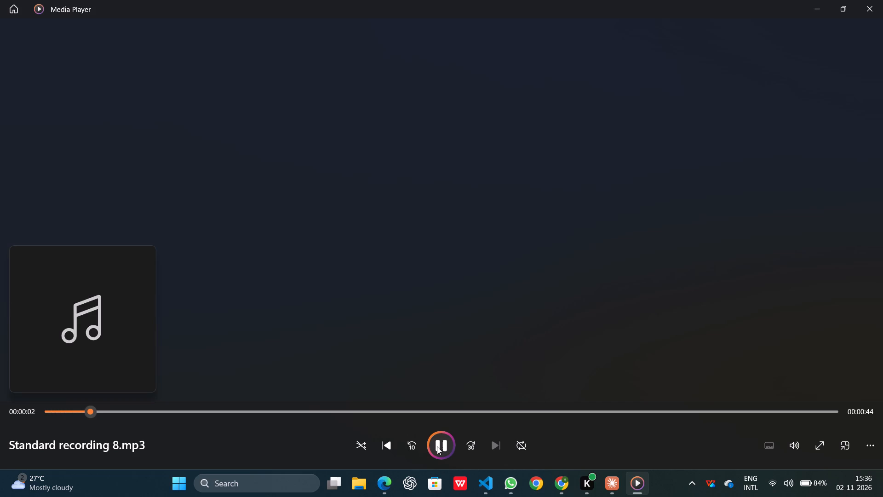
# Listen to the opening of Standard recording 8.mp3 in Media Player, skipping back to replay it from the start.
pyautogui.click(437, 446)
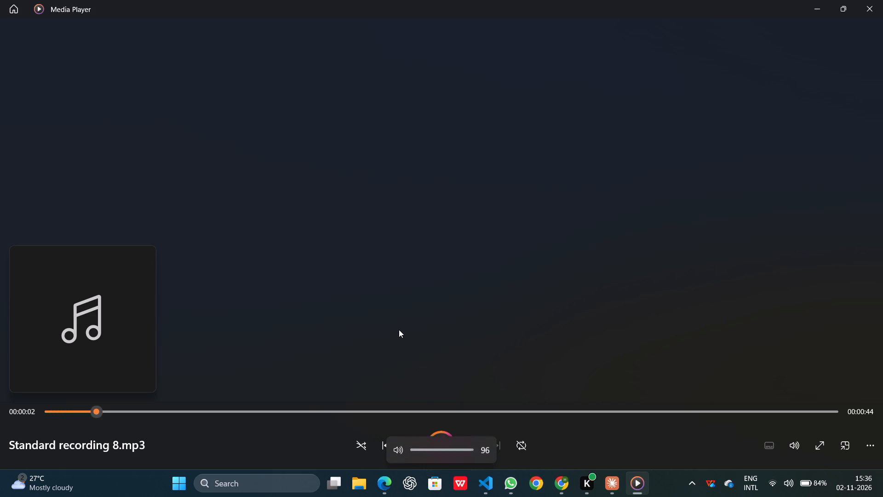
pyautogui.click(417, 331)
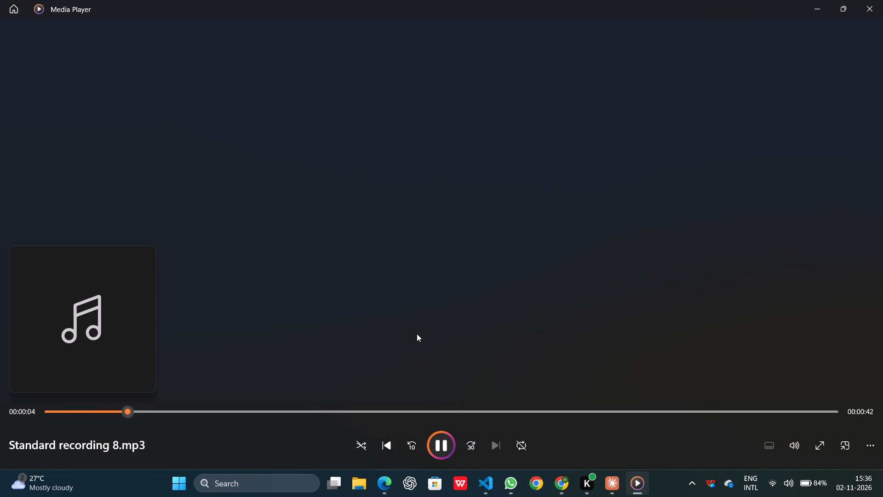
pyautogui.press('Left')
pyautogui.press('Left')
pyautogui.press('Left')
pyautogui.press('Left')
pyautogui.press('Left')
pyautogui.press('Left')
pyautogui.press('Left')
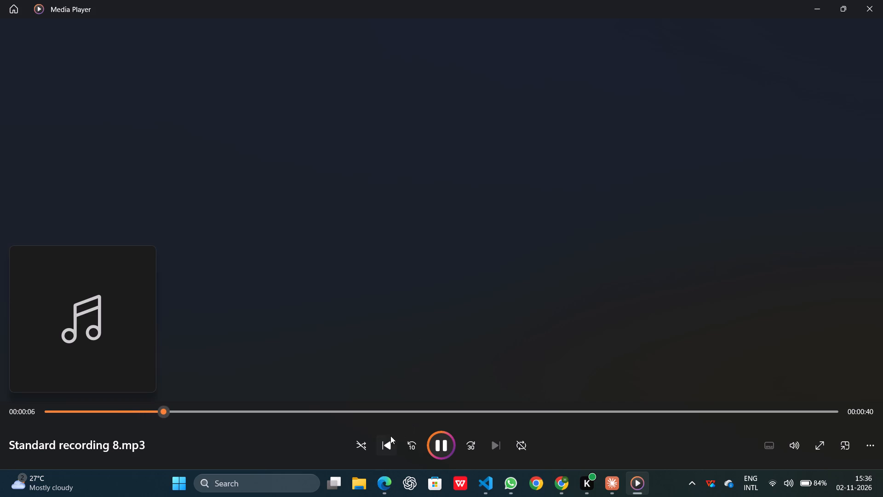
pyautogui.tripleClick(412, 441)
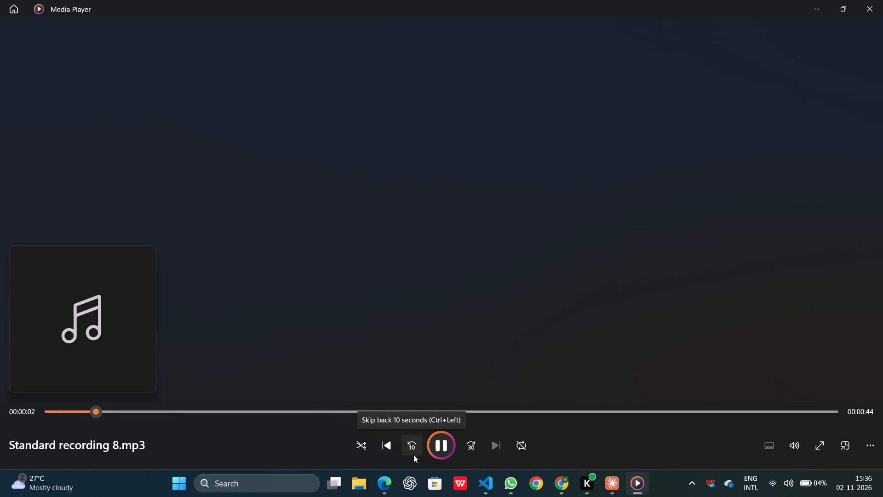
pyautogui.tripleClick(411, 440)
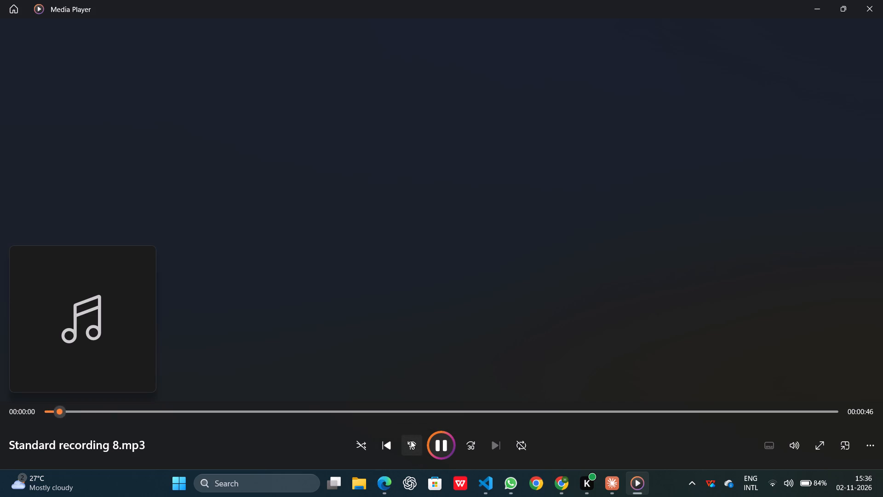
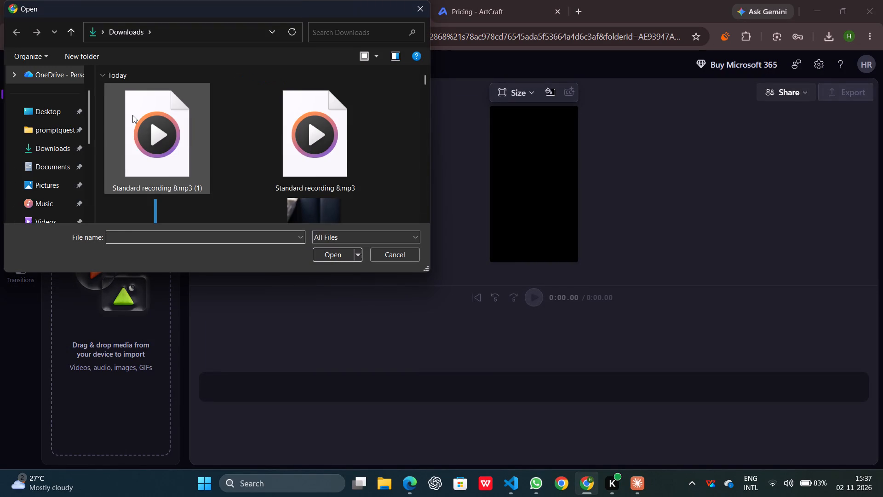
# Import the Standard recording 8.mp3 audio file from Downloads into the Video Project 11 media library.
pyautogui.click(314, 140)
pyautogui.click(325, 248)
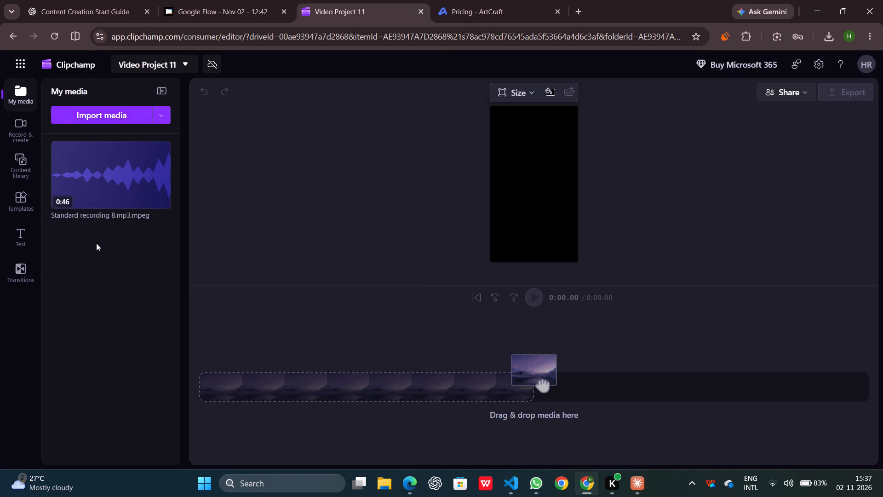
# Import the Smartphone_battery_charging_adve..._91ca45e0_1080p clip from Downloads into the project media.
pyautogui.click(128, 110)
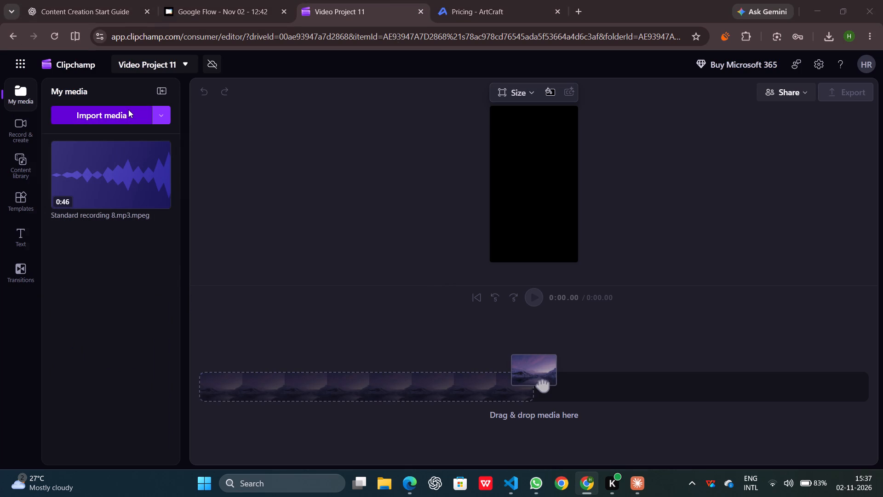
pyautogui.scroll(-1, 149, 192)
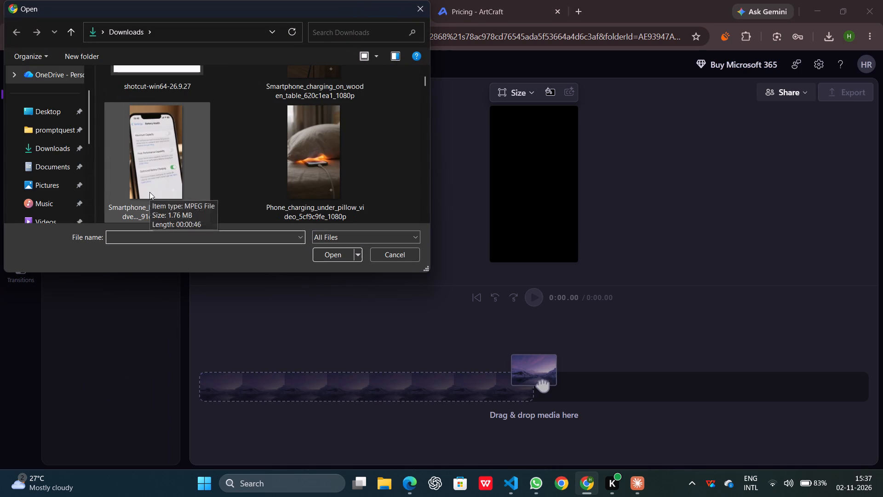
pyautogui.click(155, 182)
pyautogui.click(327, 256)
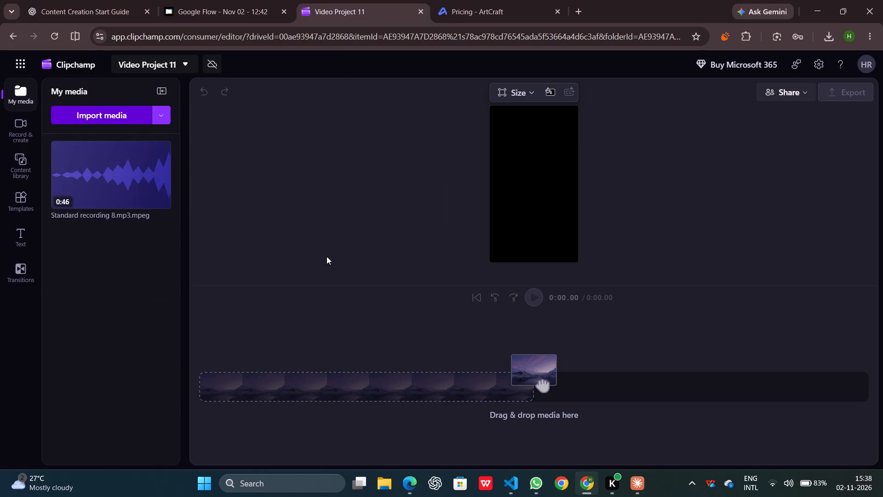
# Import the Phone_charging_under_pillow_video_5cf9c9fe_1080p clip from Downloads into the project media.
pyautogui.click(118, 107)
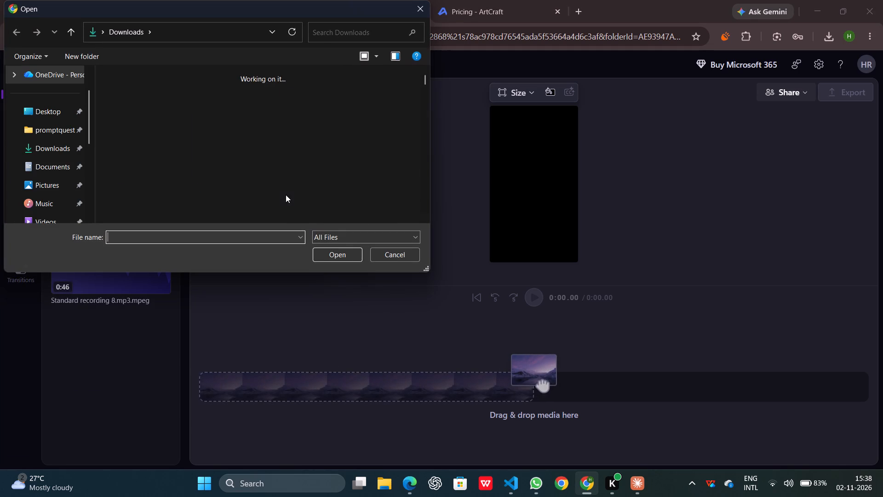
pyautogui.scroll(-1, 349, 171)
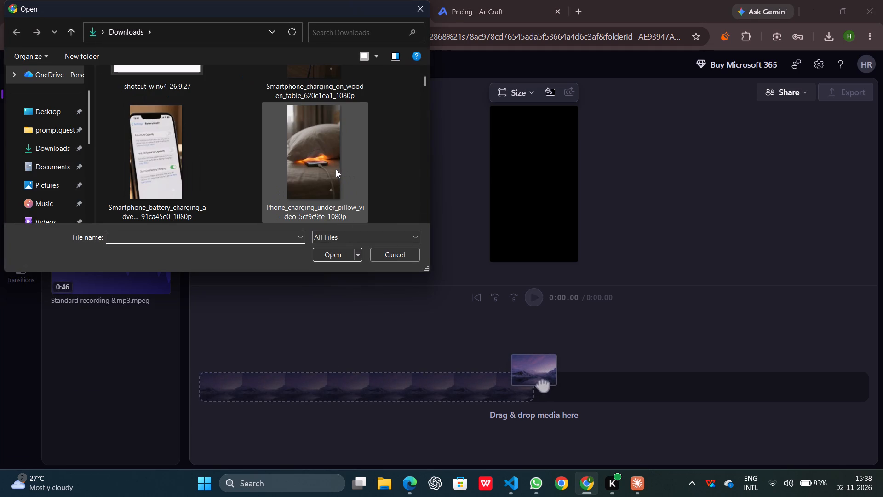
pyautogui.click(336, 169)
pyautogui.click(338, 257)
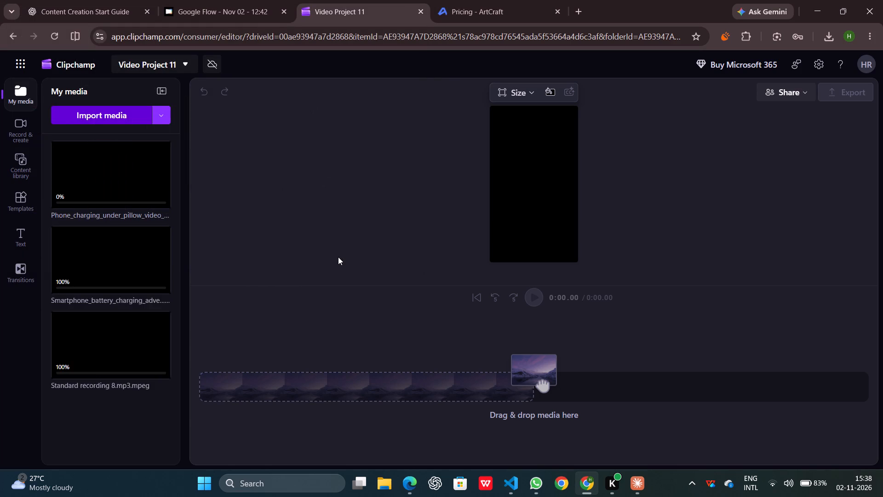
# Import the Man_connecting_phone_charger_41c5aac8_1080p clip from Downloads into the project media.
pyautogui.click(127, 116)
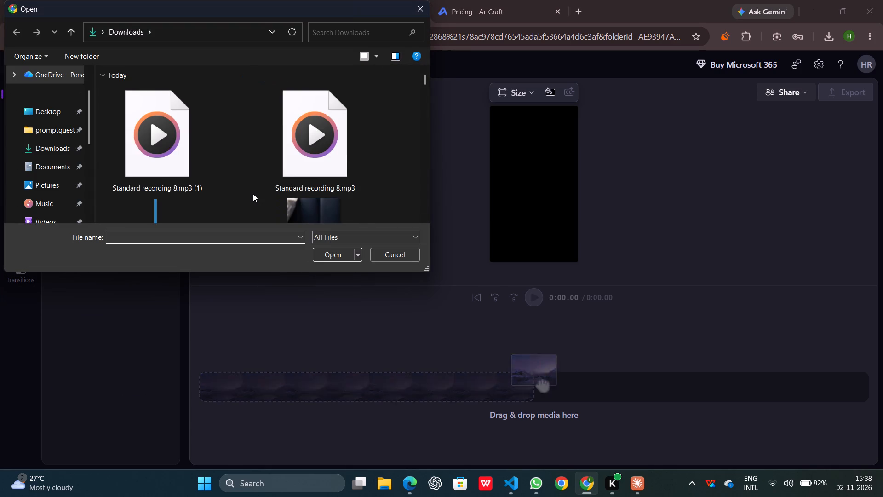
pyautogui.scroll(-1, 253, 194)
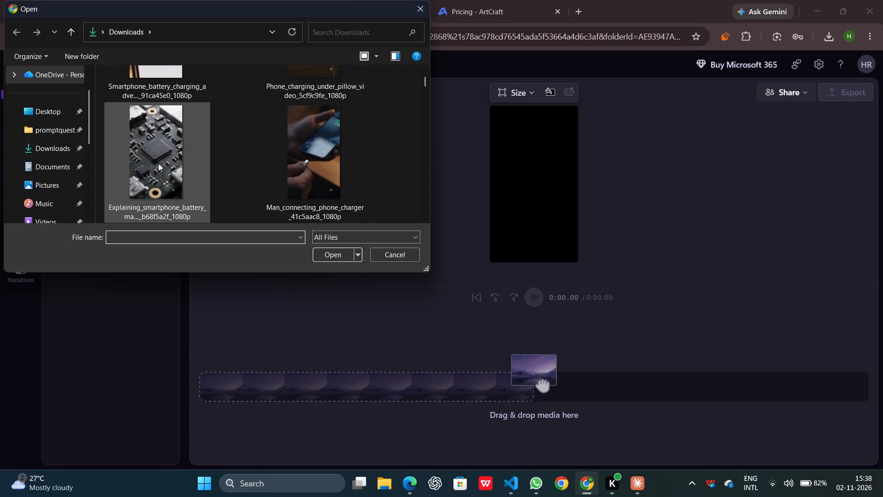
pyautogui.click(296, 168)
pyautogui.click(333, 256)
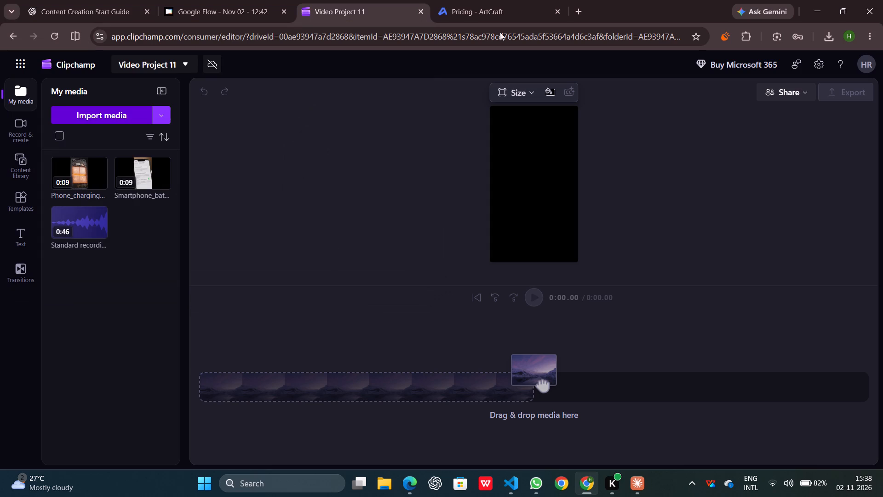
# Close the ArtCraft pricing page.
pyautogui.click(558, 10)
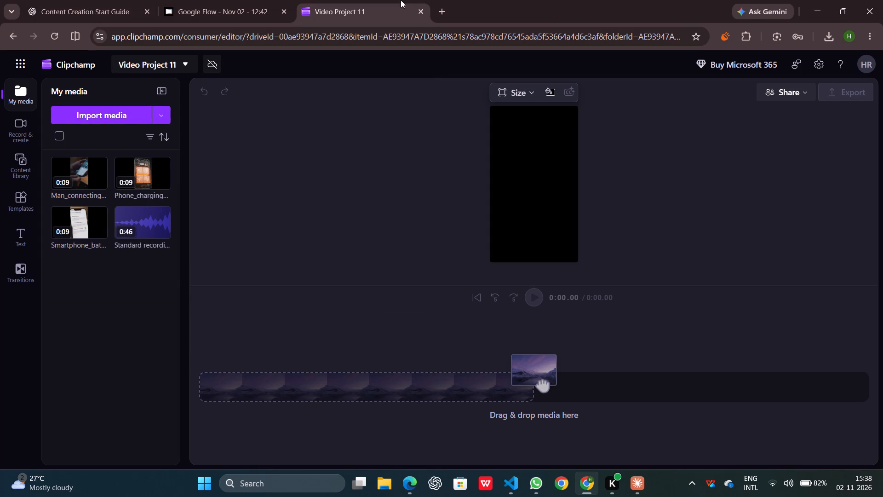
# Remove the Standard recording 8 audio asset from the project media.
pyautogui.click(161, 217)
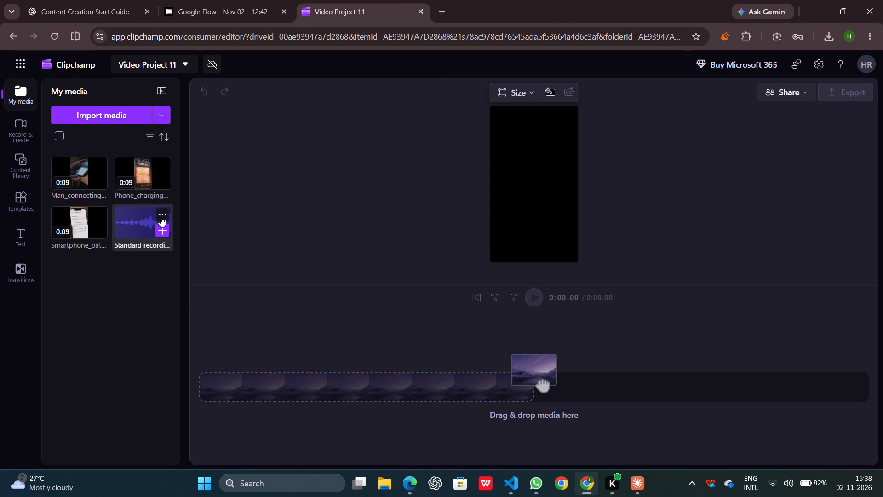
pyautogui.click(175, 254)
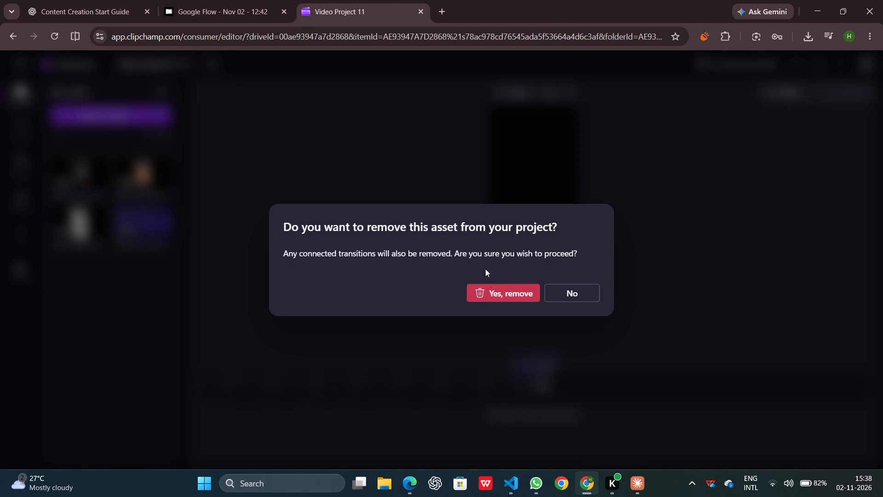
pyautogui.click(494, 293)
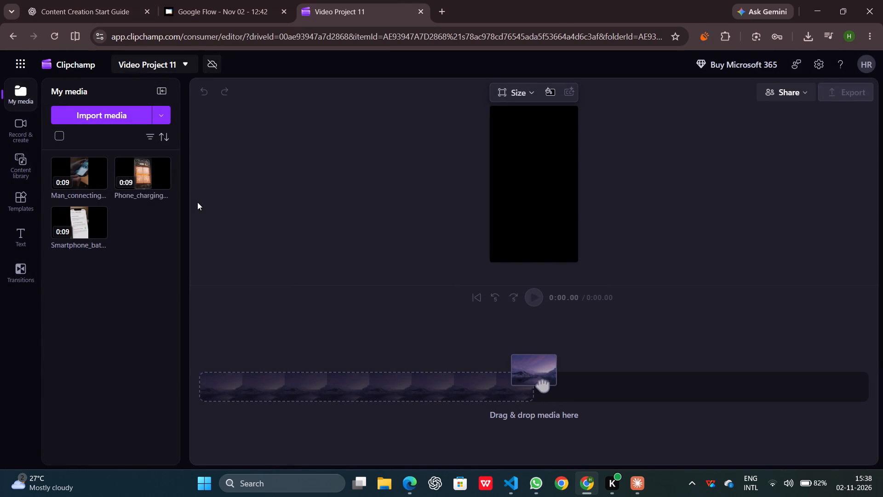
# Import the Smartphone_charging_on_wooden_table_620c1ea1_1080p clip from Downloads into the project media.
pyautogui.click(112, 110)
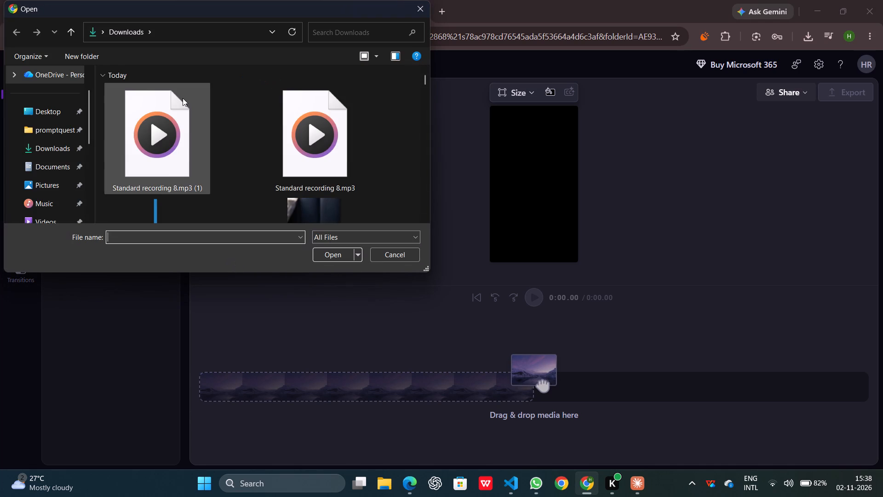
pyautogui.scroll(-1, 218, 114)
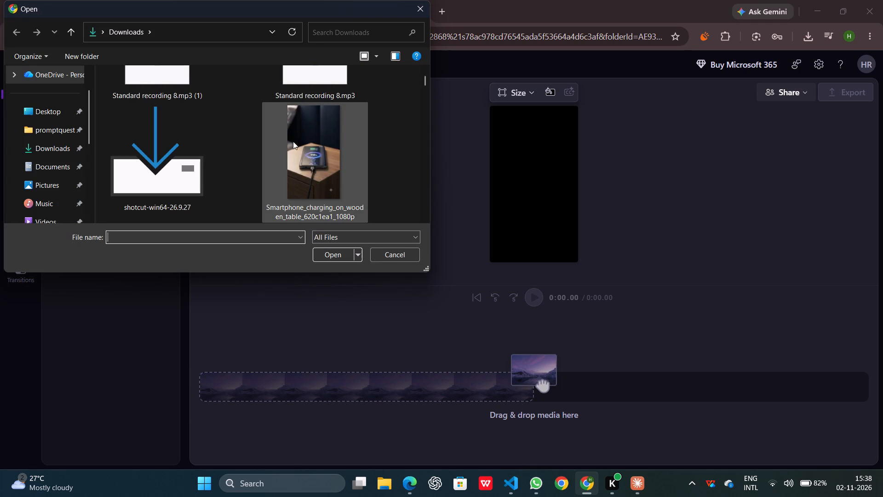
pyautogui.click(306, 158)
pyautogui.click(332, 263)
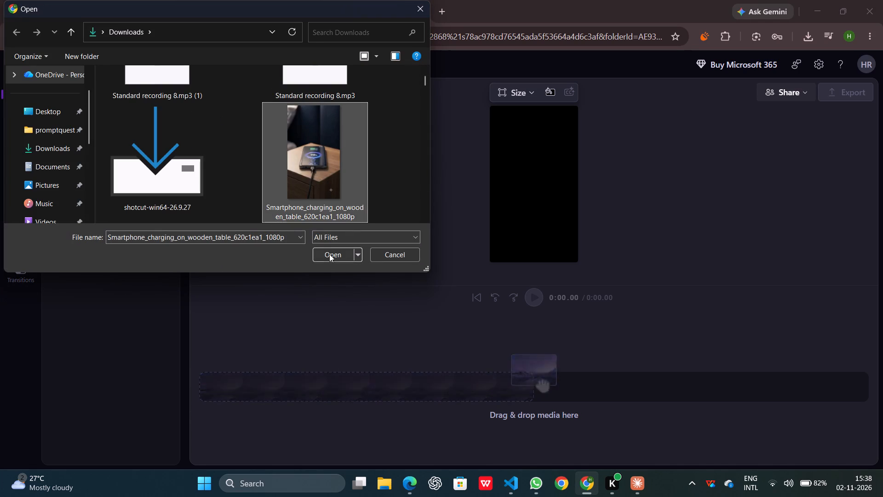
pyautogui.click(329, 254)
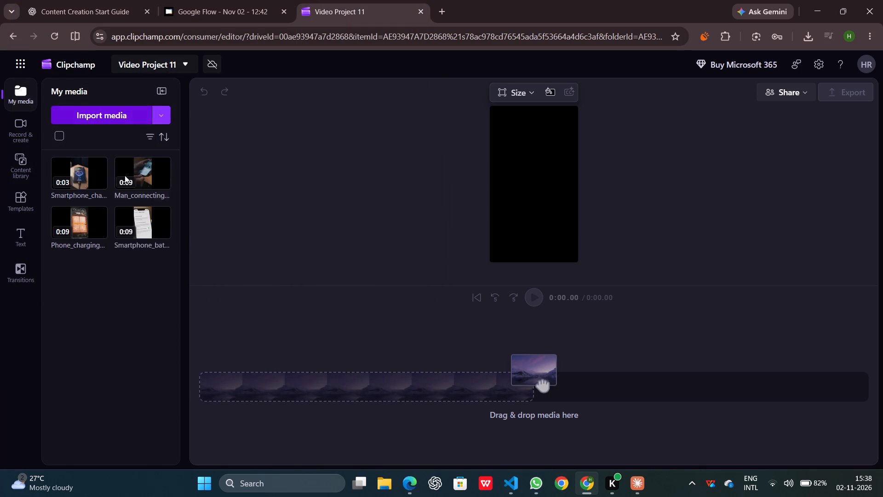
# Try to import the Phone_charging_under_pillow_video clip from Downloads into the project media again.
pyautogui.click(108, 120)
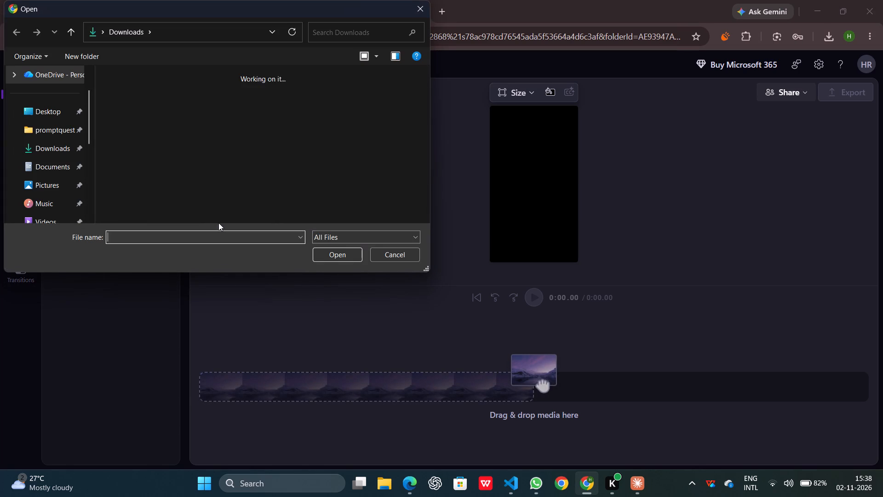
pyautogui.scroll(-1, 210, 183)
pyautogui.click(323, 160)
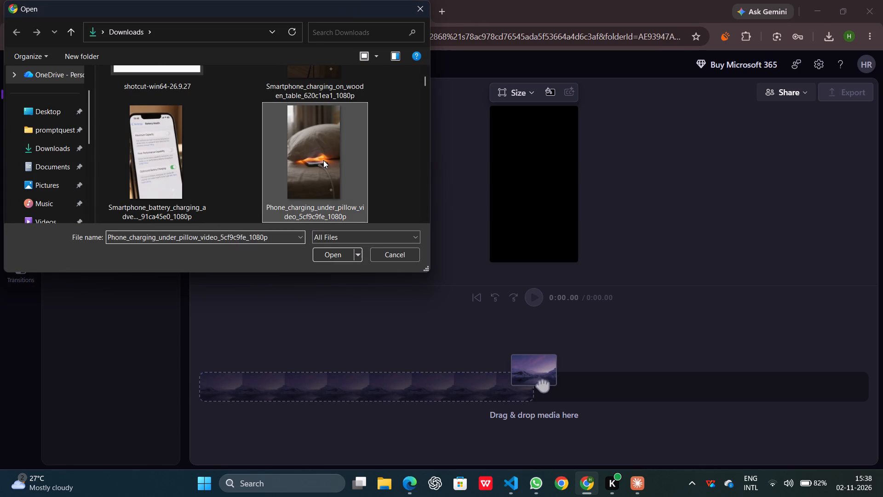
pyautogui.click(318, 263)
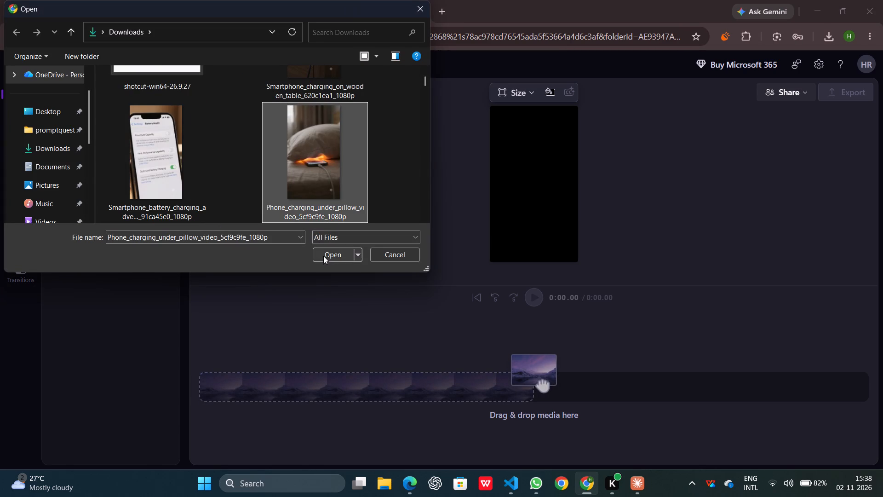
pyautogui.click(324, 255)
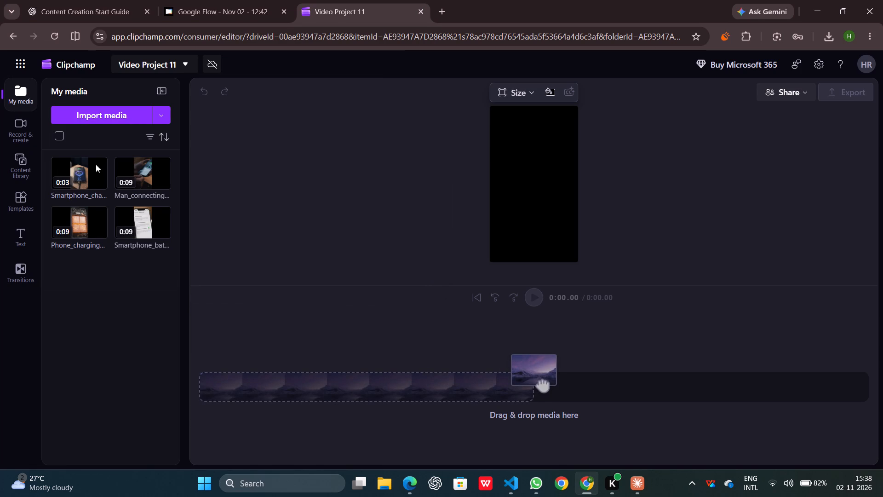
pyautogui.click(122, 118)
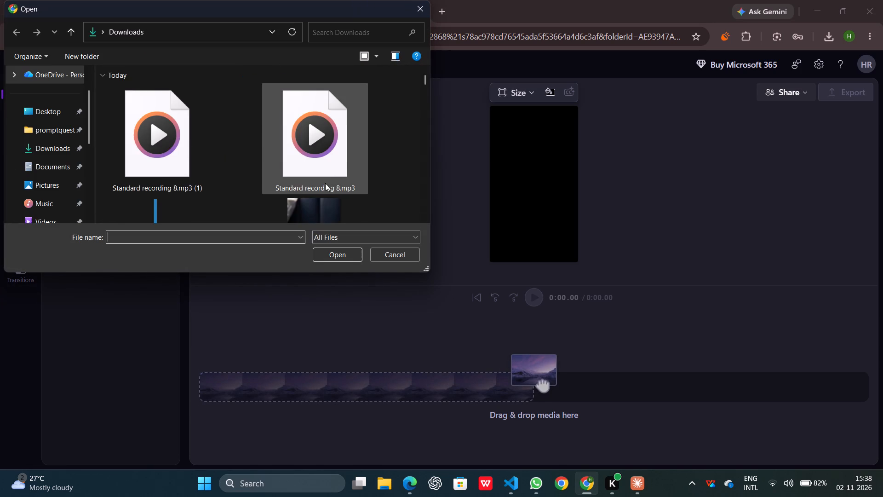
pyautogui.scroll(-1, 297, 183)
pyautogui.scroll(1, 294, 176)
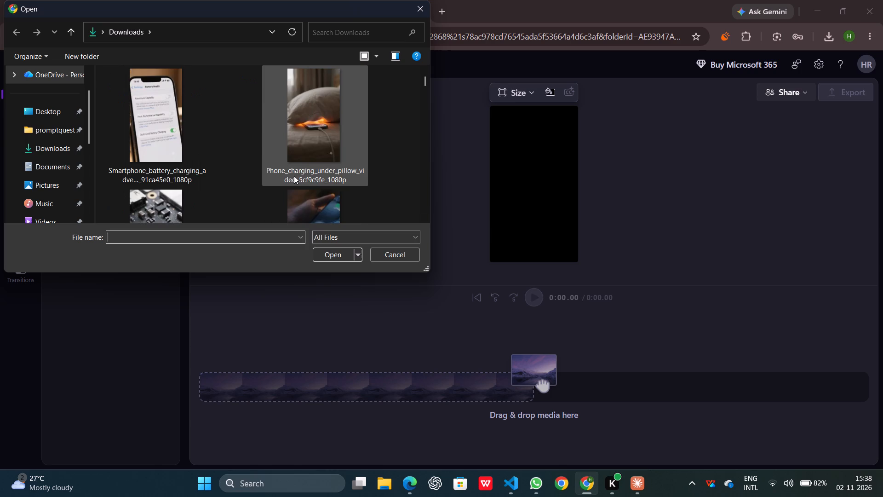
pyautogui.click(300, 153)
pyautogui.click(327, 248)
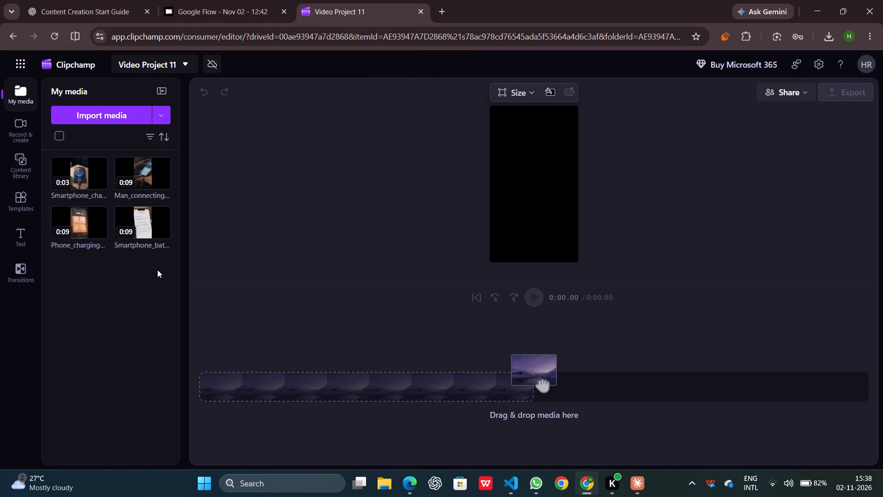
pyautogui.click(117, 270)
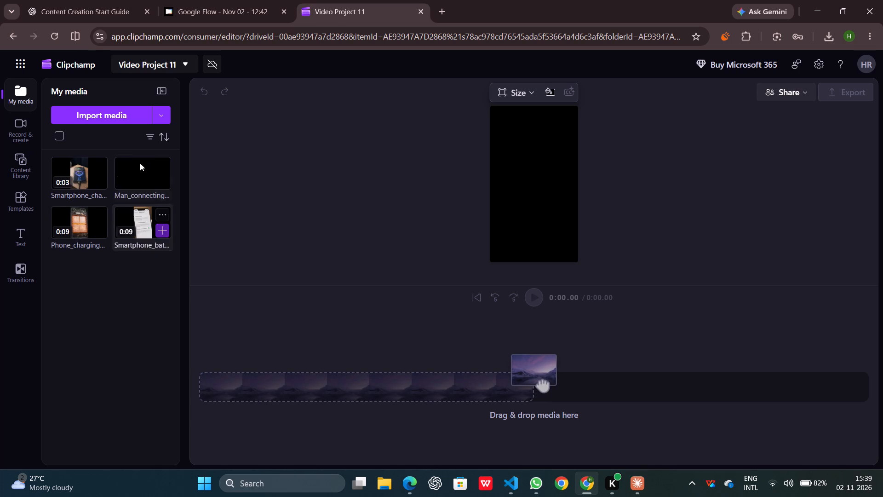
pyautogui.click(134, 109)
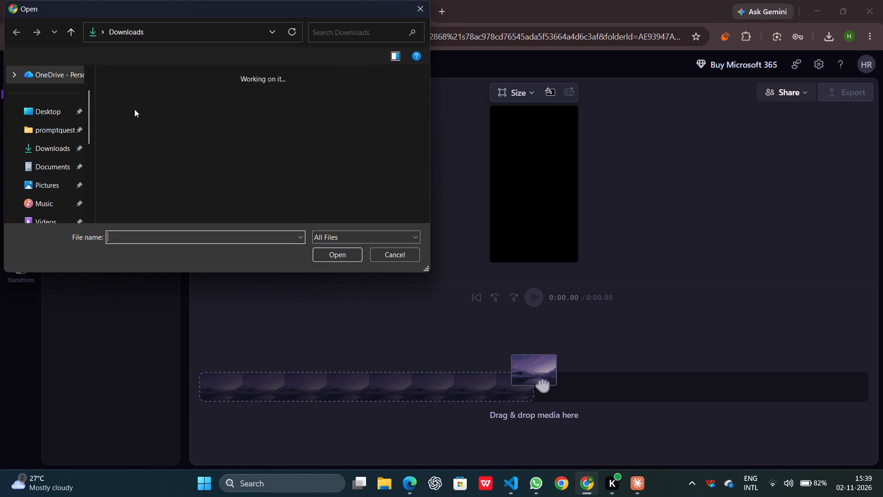
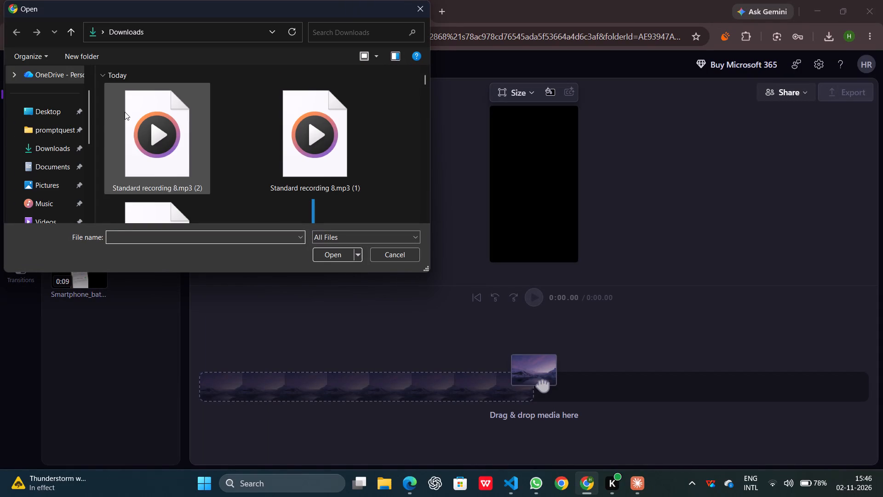
# Import the voice-over recording Standard recording 8.mp3 (2) from Downloads into the project media.
pyautogui.click(125, 112)
pyautogui.click(315, 255)
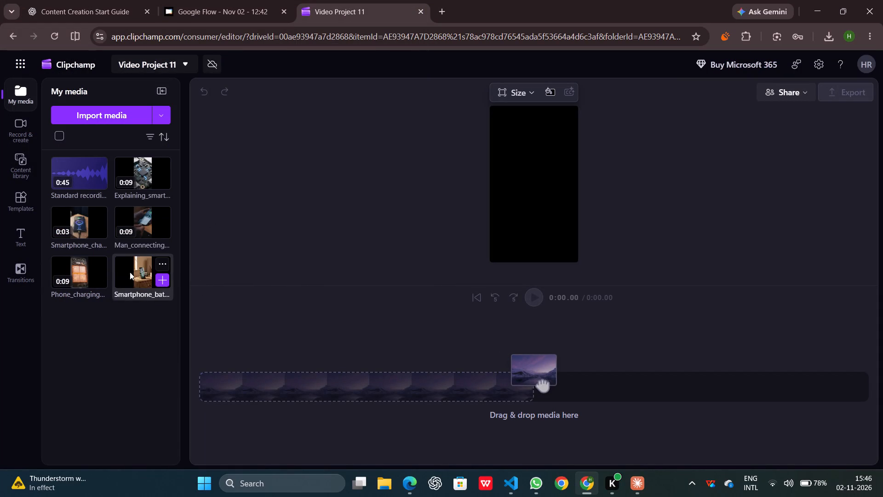
# Add the Man_connecting_phone_charger clip to the timeline as the opening clip.
pyautogui.click(138, 236)
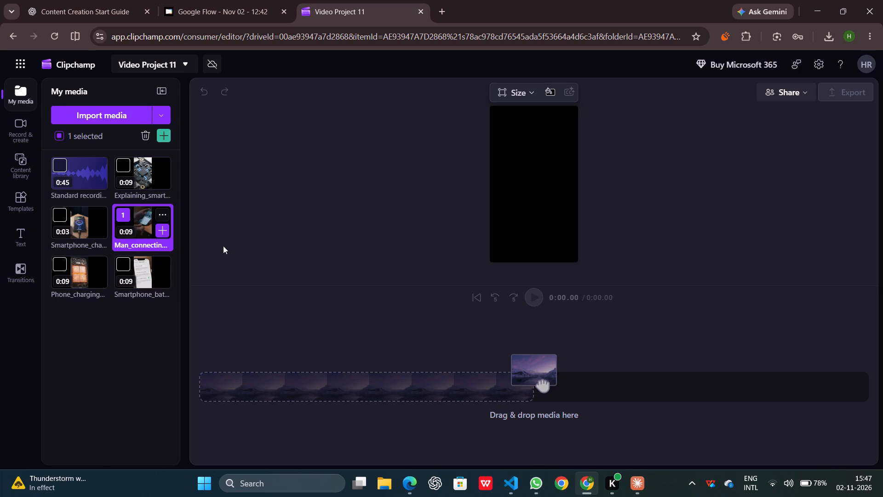
pyautogui.click(268, 258)
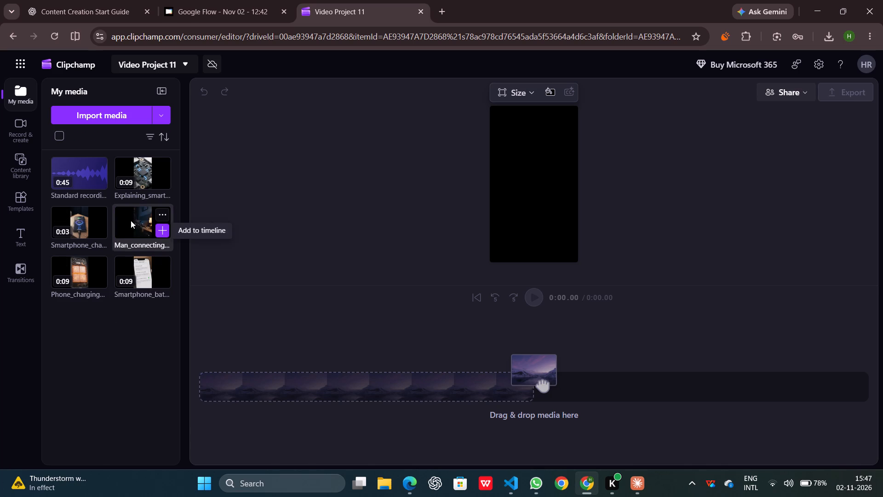
pyautogui.click(163, 231)
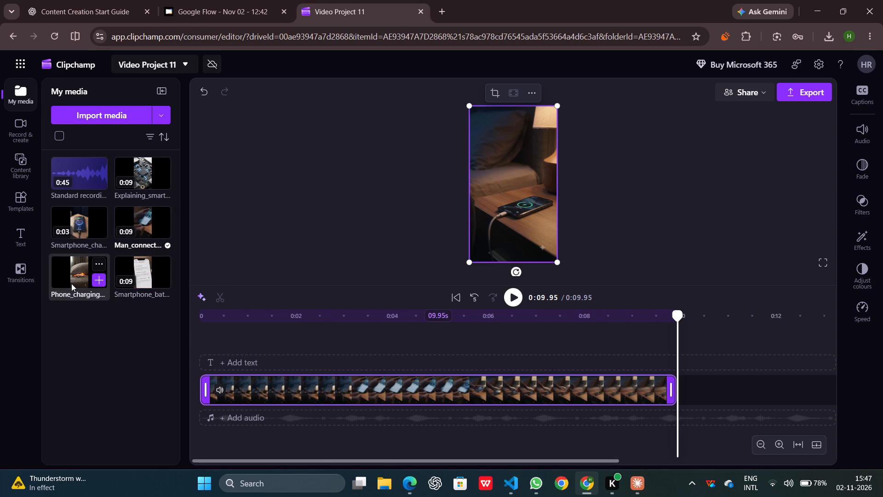
# Add the Smartphone_charging_on_wooden_table clip to the timeline, followed by the Explaining_smartphone_battery_ma... clip.
pyautogui.click(133, 174)
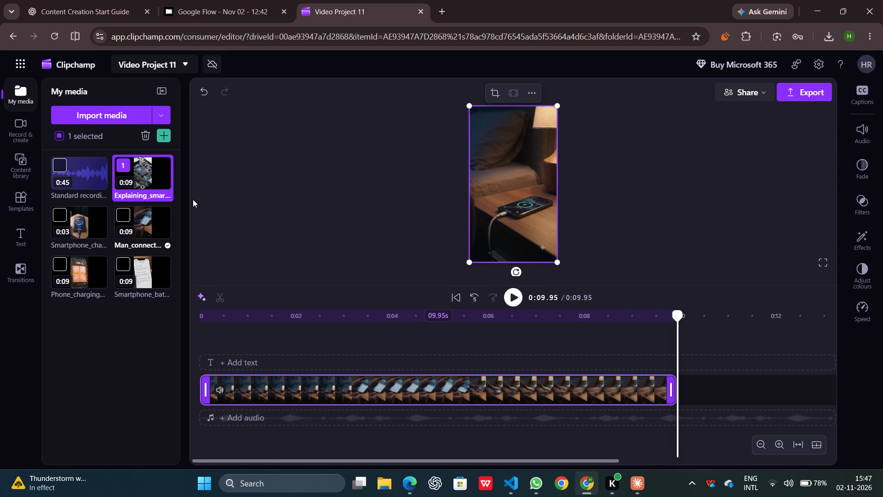
pyautogui.press('Escape')
pyautogui.click(110, 369)
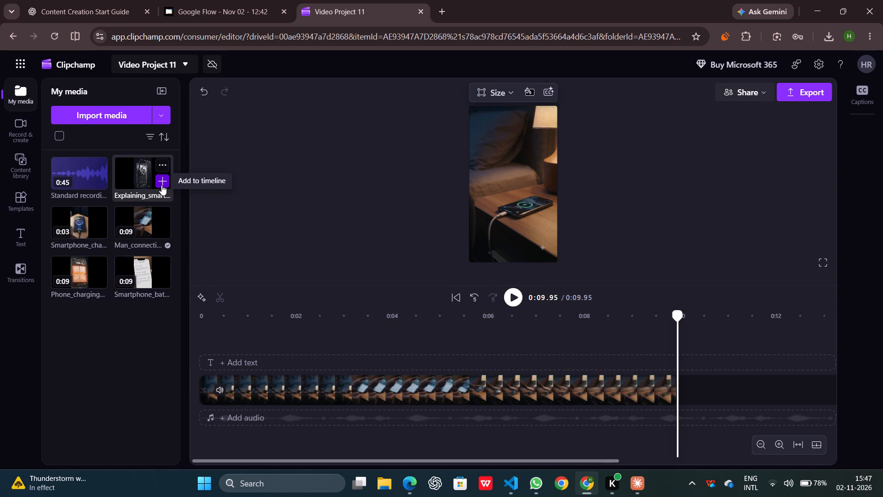
pyautogui.click(96, 232)
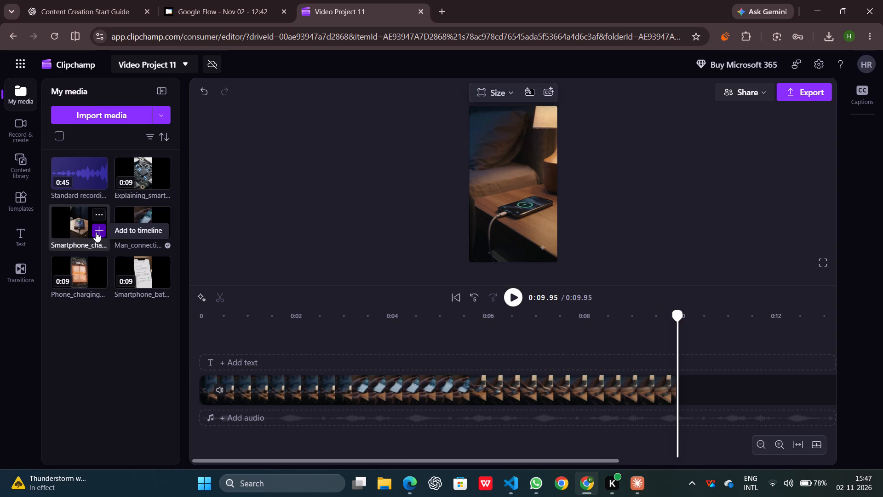
pyautogui.click(164, 187)
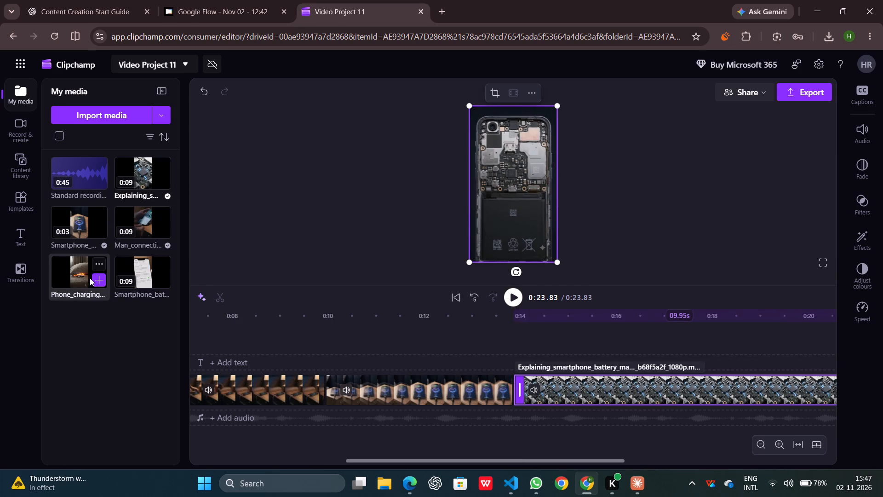
# Append the Phone_charging_under_pillow_video clip and the Smartphone_battery_charging_adve... clip to the timeline, in that order.
pyautogui.click(100, 279)
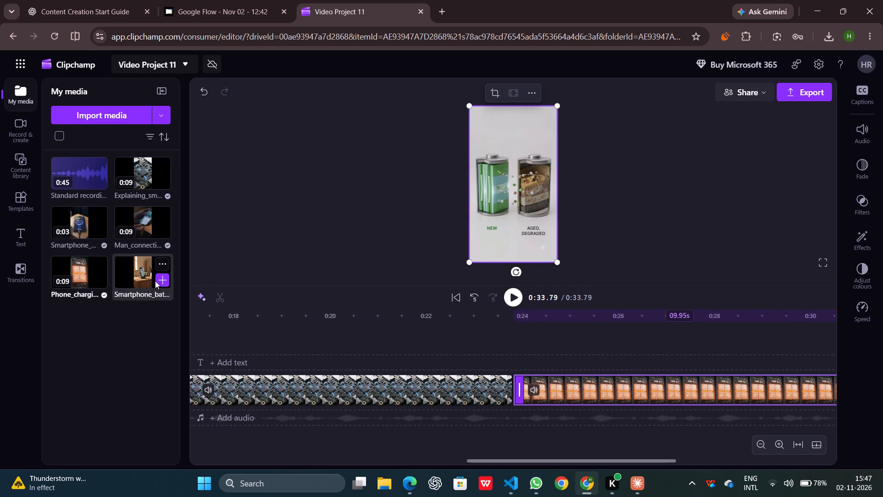
pyautogui.click(158, 279)
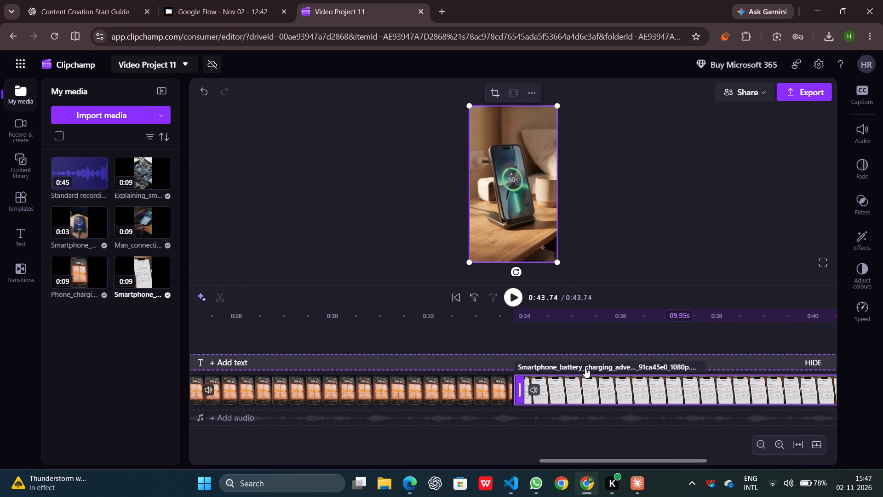
# Examine the order and thumbnails of the clips along the whole timeline.
pyautogui.hscroll(-4, 566, 386)
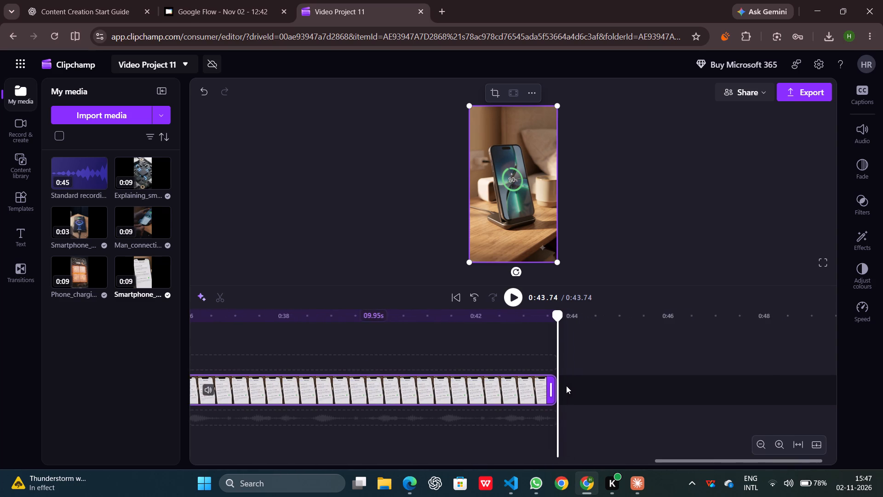
pyautogui.hscroll(4, 566, 386)
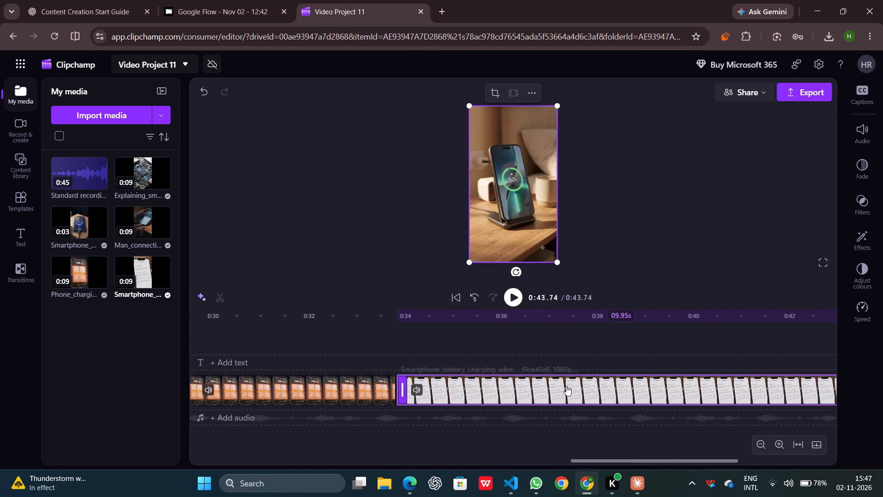
pyautogui.hscroll(9, 566, 386)
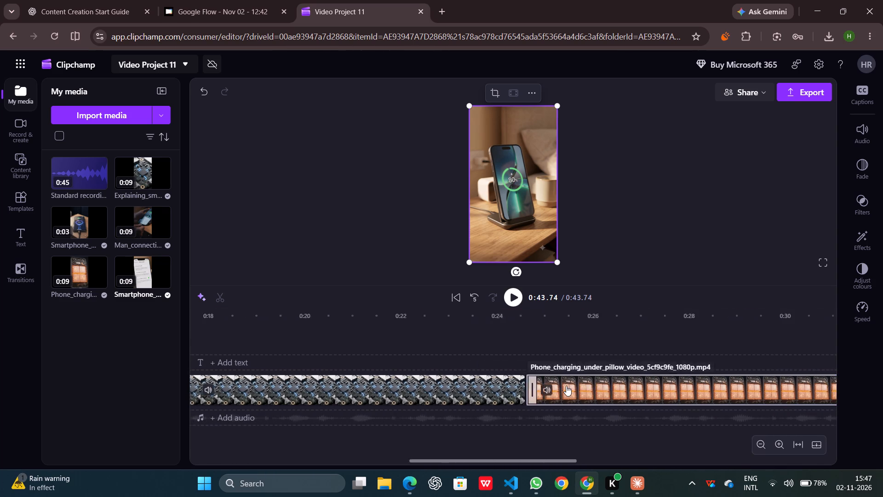
pyautogui.hscroll(5, 566, 386)
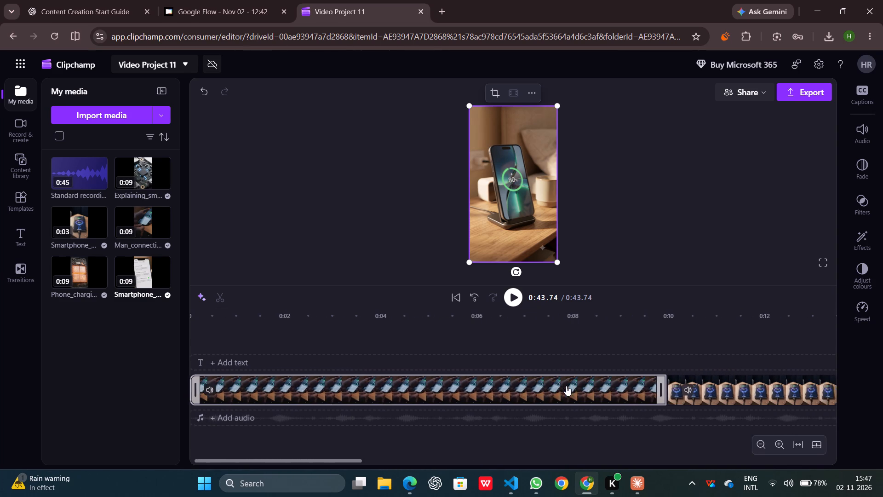
pyautogui.hscroll(2, 566, 386)
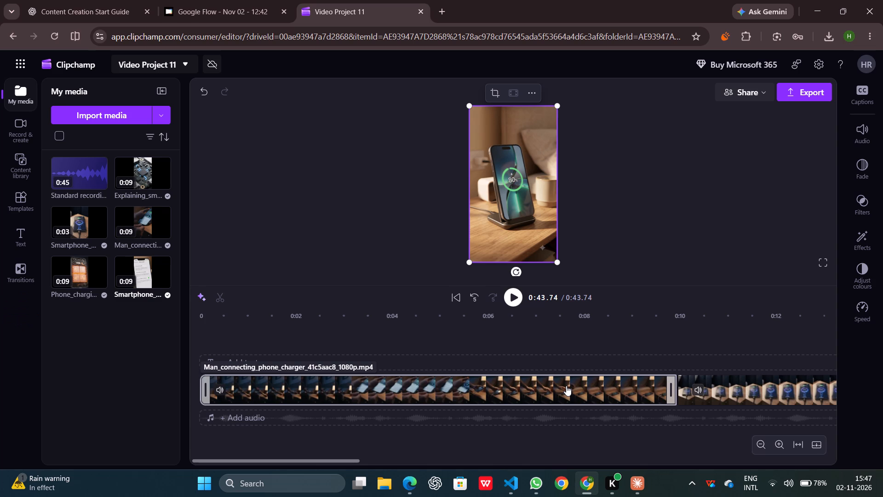
pyautogui.hscroll(-3, 566, 386)
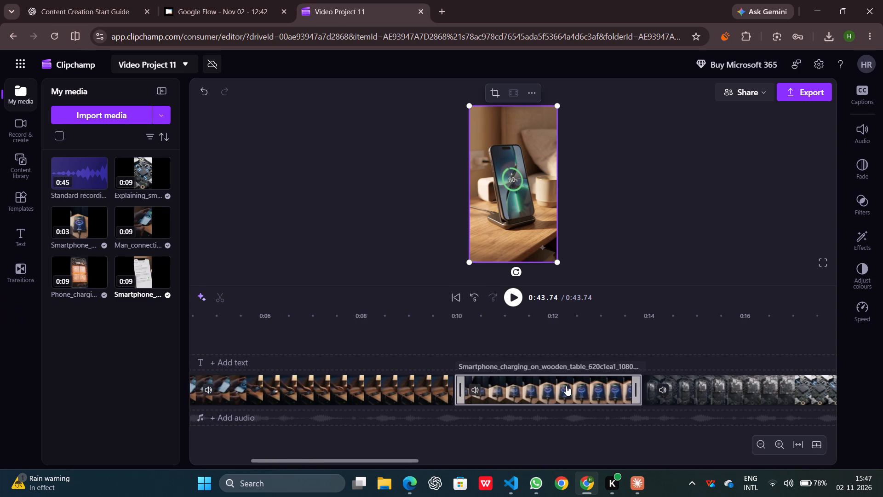
pyautogui.hscroll(-4, 566, 386)
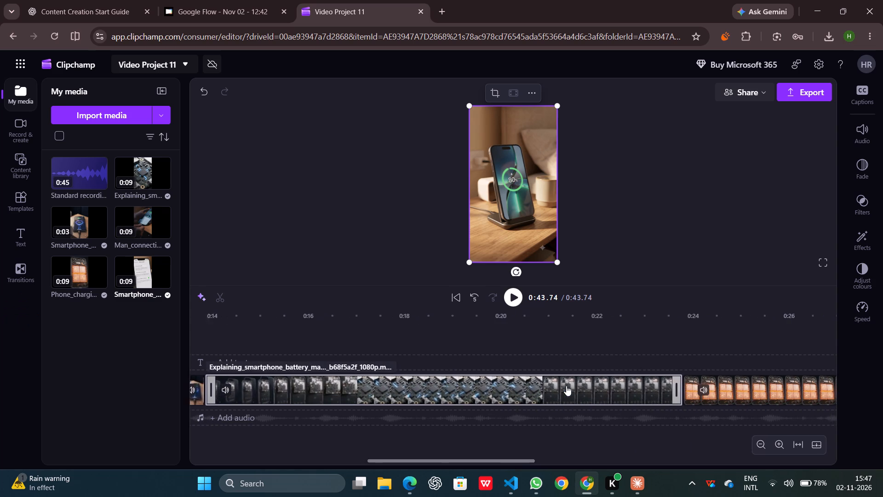
pyautogui.hscroll(-5, 566, 386)
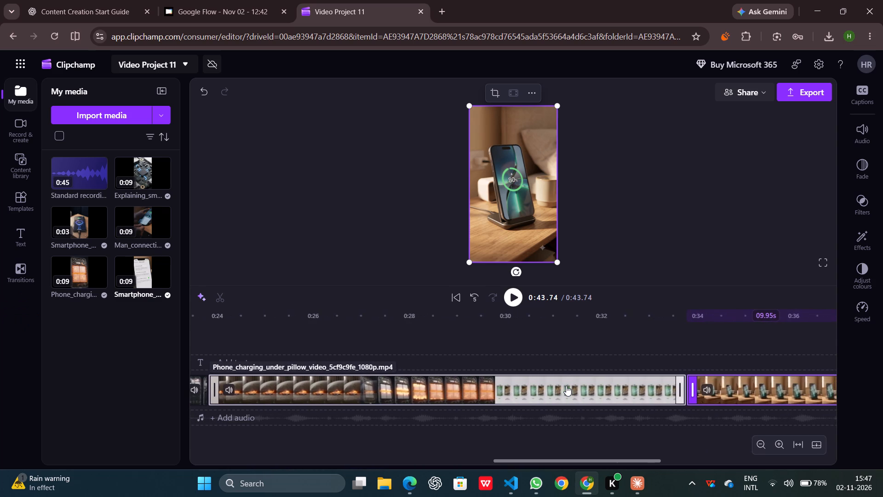
pyautogui.hscroll(-5, 566, 386)
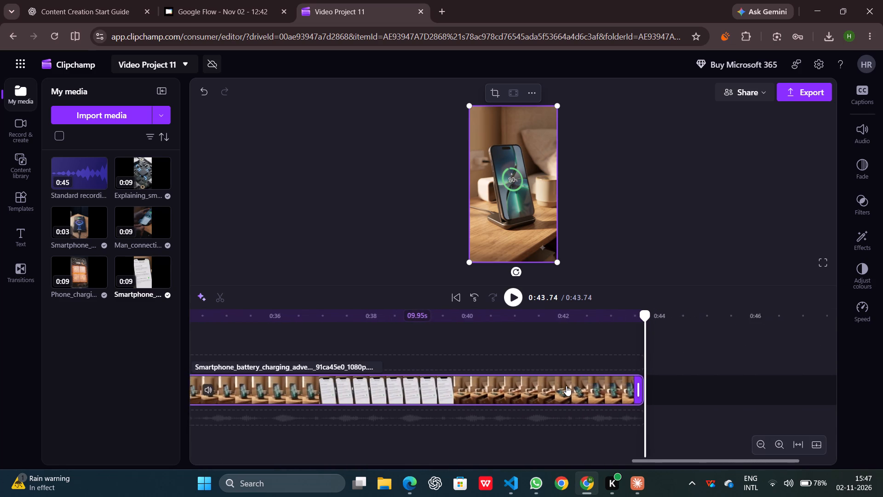
# Mute the built-in audio of all five video clips on the timeline, working from the last clip back to the first.
pyautogui.hscroll(3, 566, 386)
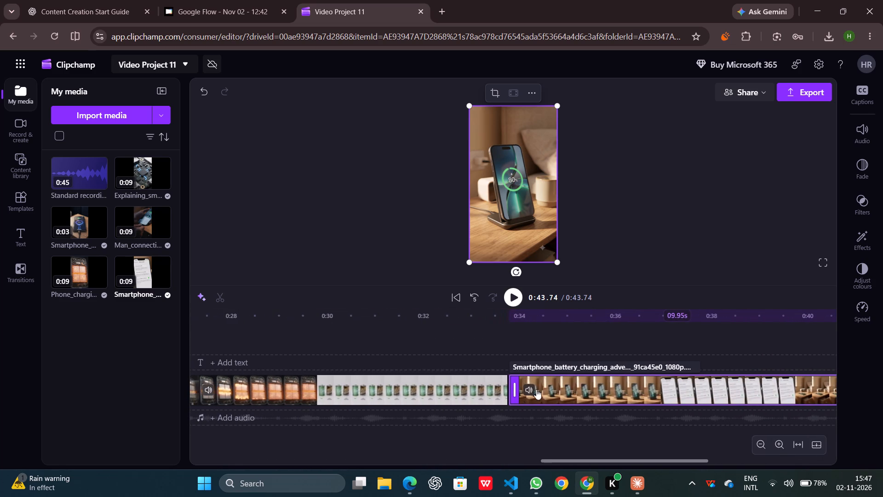
pyautogui.click(529, 390)
pyautogui.hscroll(2, 395, 393)
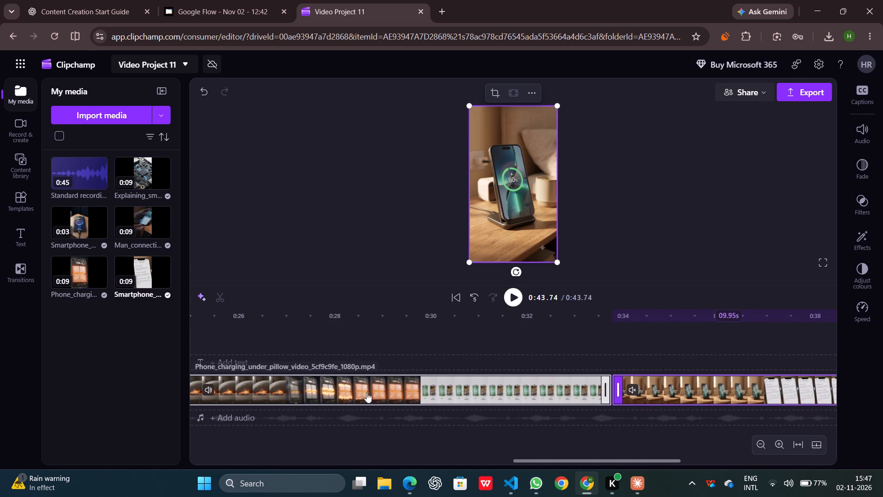
pyautogui.hscroll(2, 316, 384)
pyautogui.click(290, 388)
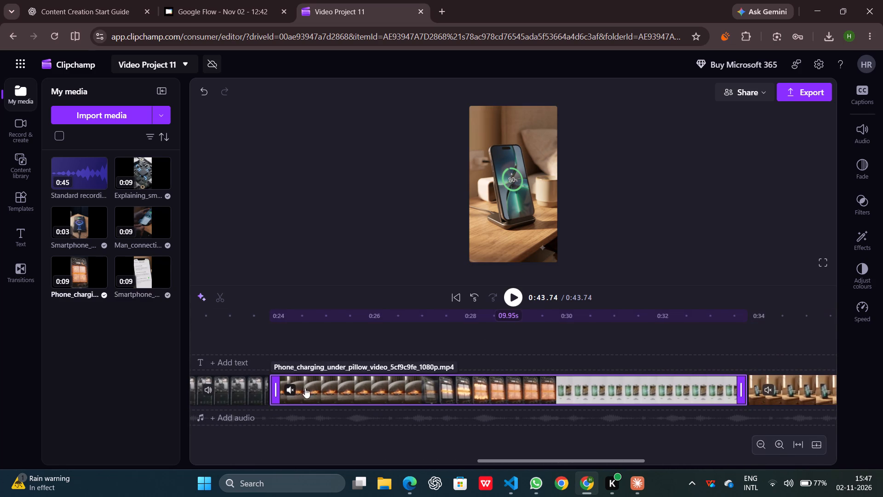
pyautogui.hscroll(4, 367, 388)
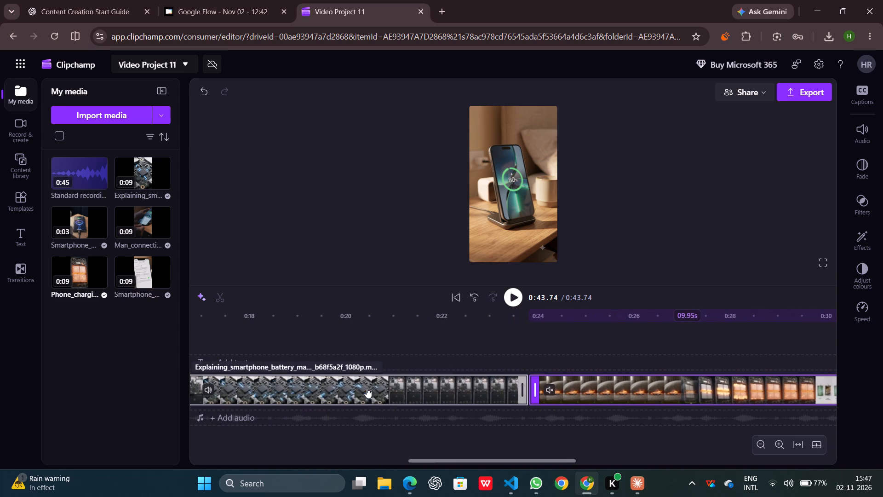
pyautogui.hscroll(3, 414, 388)
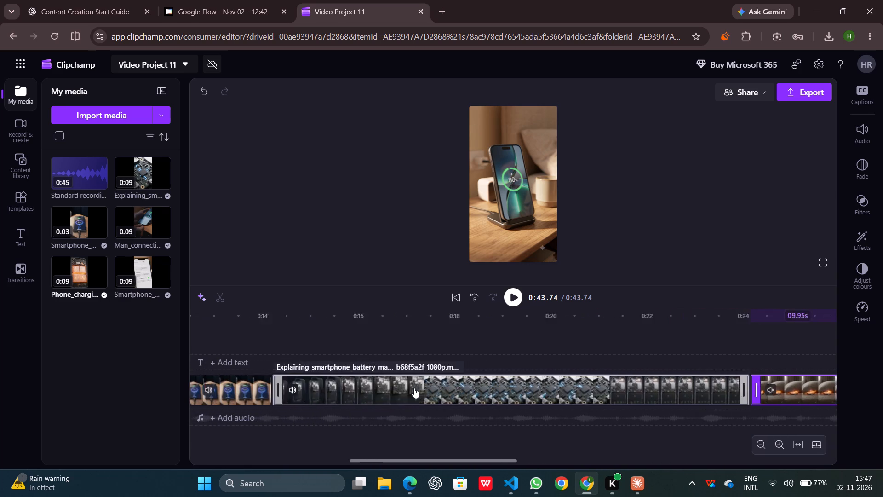
pyautogui.hscroll(1, 414, 388)
pyautogui.click(353, 389)
pyautogui.hscroll(1, 377, 386)
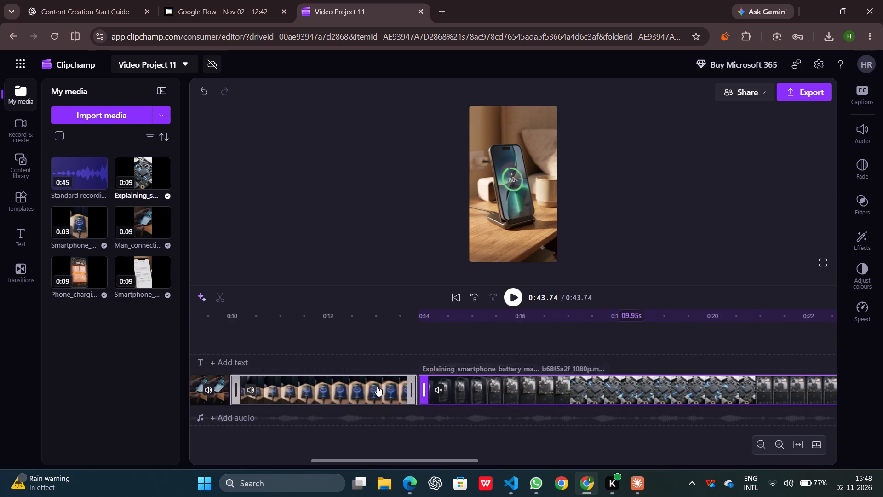
pyautogui.click(270, 392)
pyautogui.hscroll(2, 272, 392)
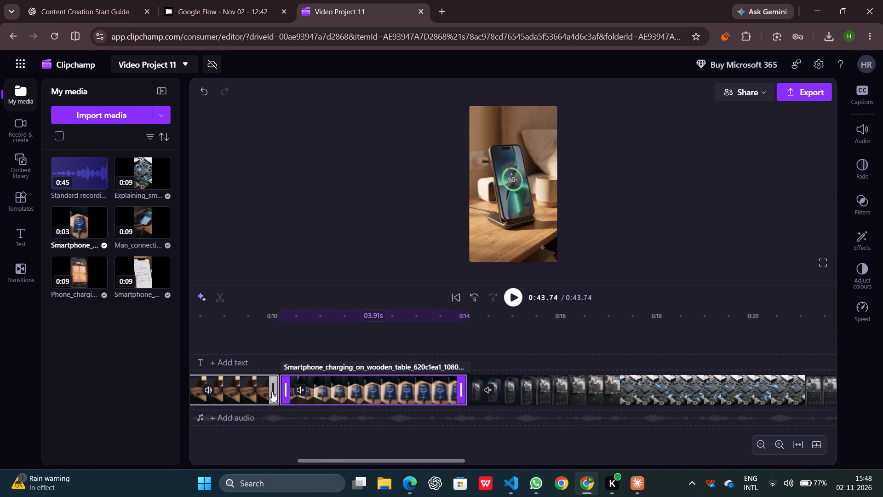
pyautogui.hscroll(4, 272, 392)
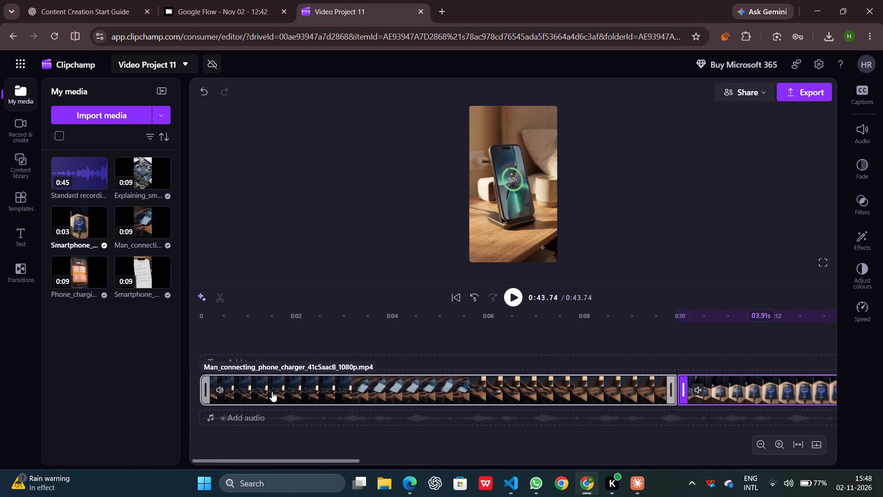
pyautogui.click(221, 390)
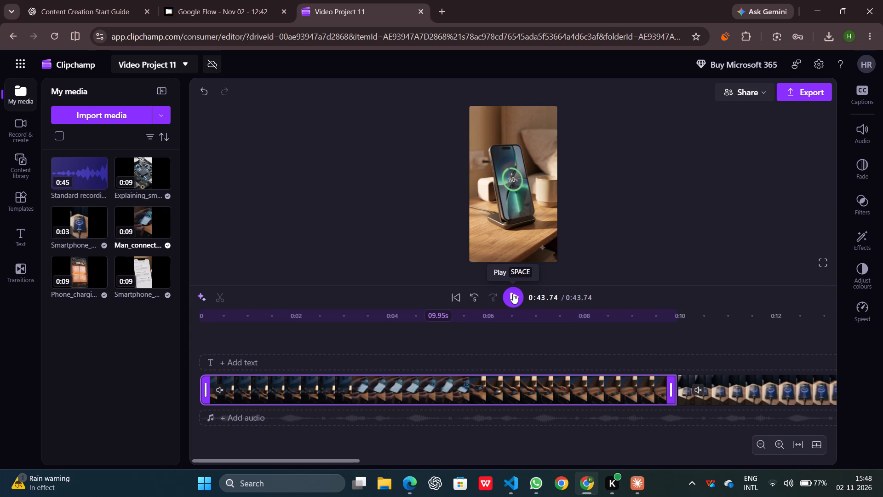
# Return the playhead to the start of the timeline and play the muted video sequence from the opening clip.
pyautogui.click(513, 294)
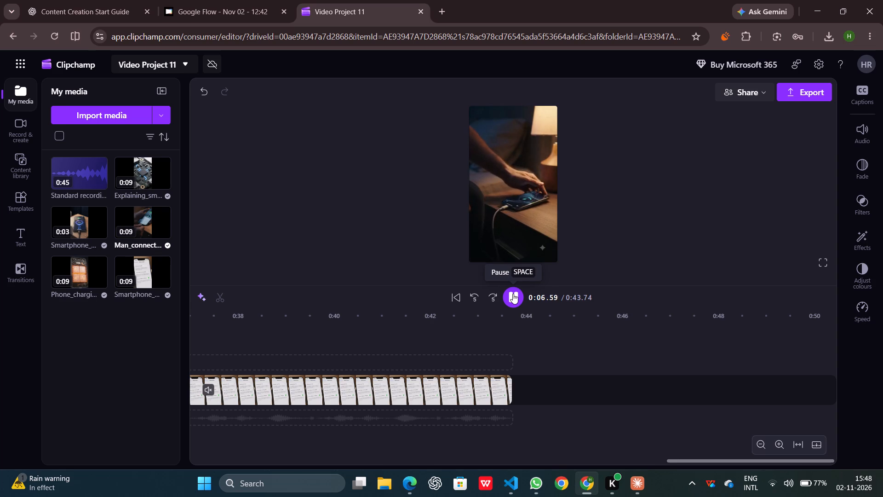
pyautogui.tripleClick(473, 292)
pyautogui.doubleClick(473, 292)
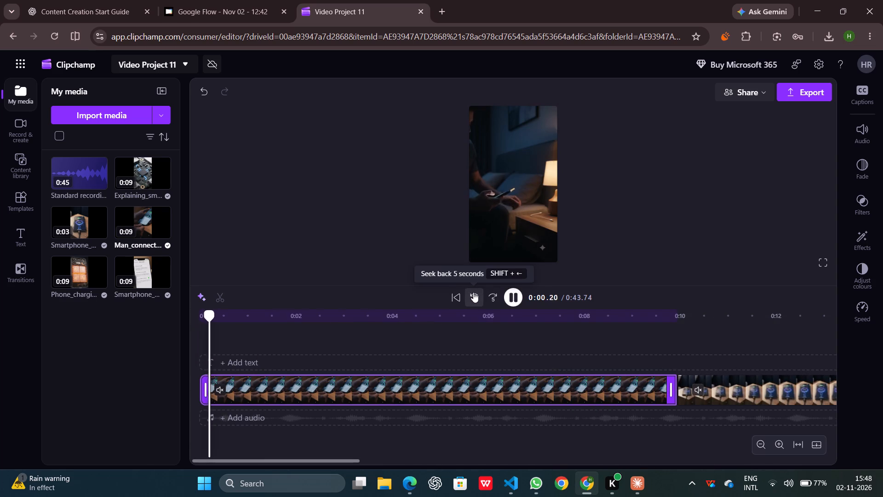
pyautogui.click(523, 292)
pyautogui.click(516, 295)
pyautogui.doubleClick(474, 298)
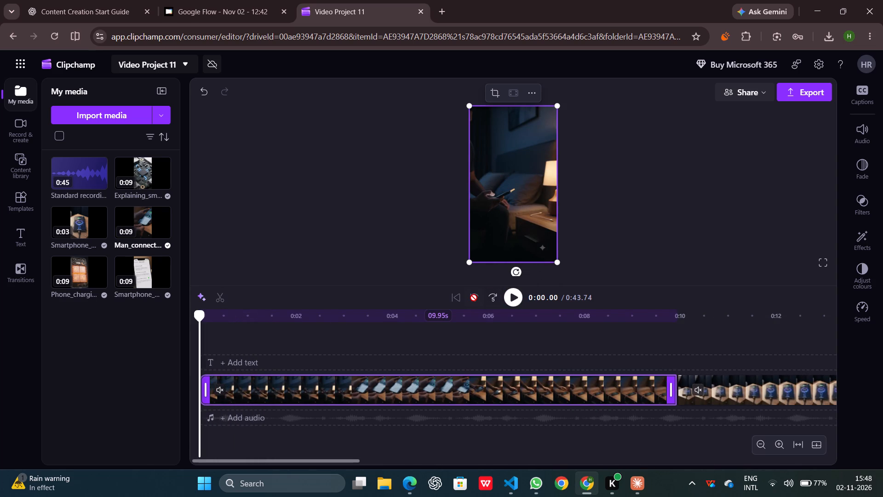
pyautogui.click(513, 295)
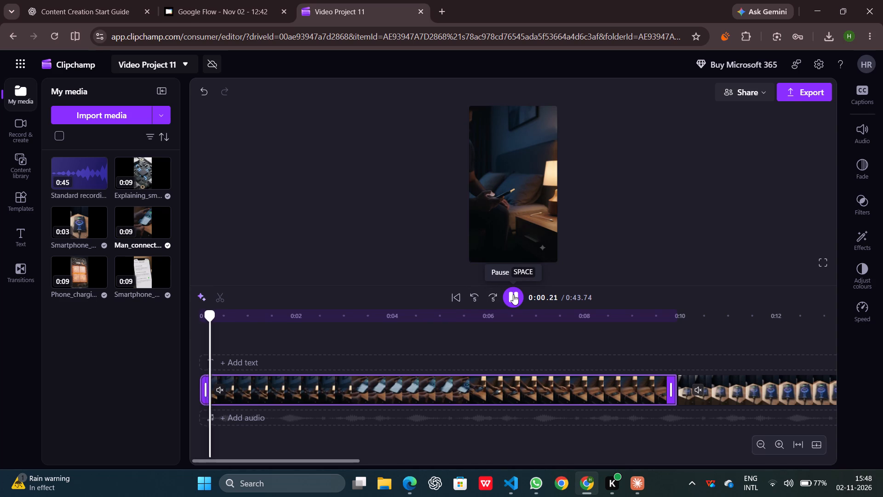
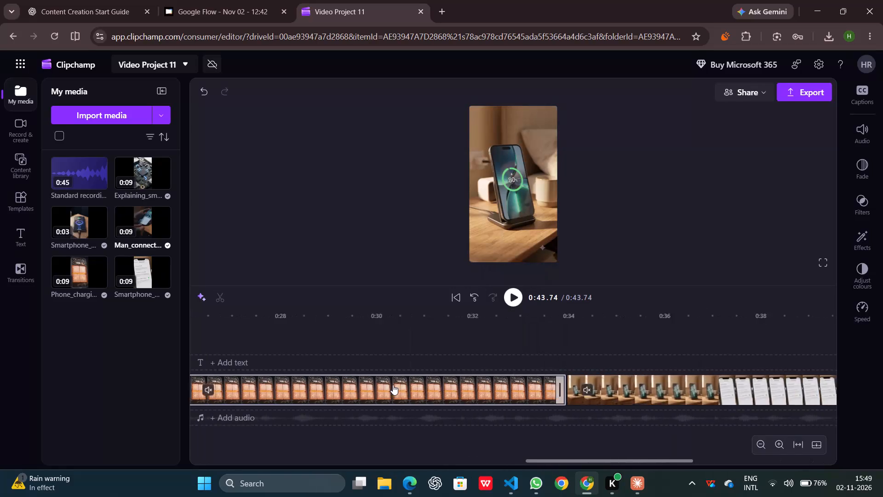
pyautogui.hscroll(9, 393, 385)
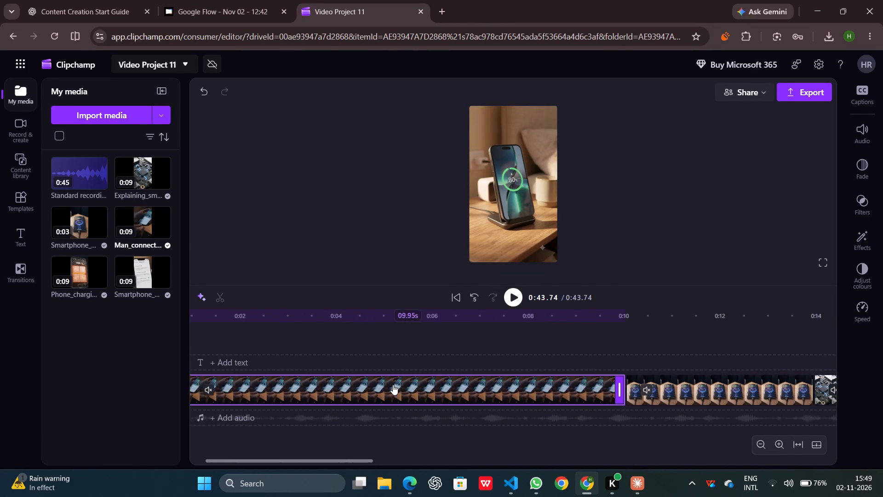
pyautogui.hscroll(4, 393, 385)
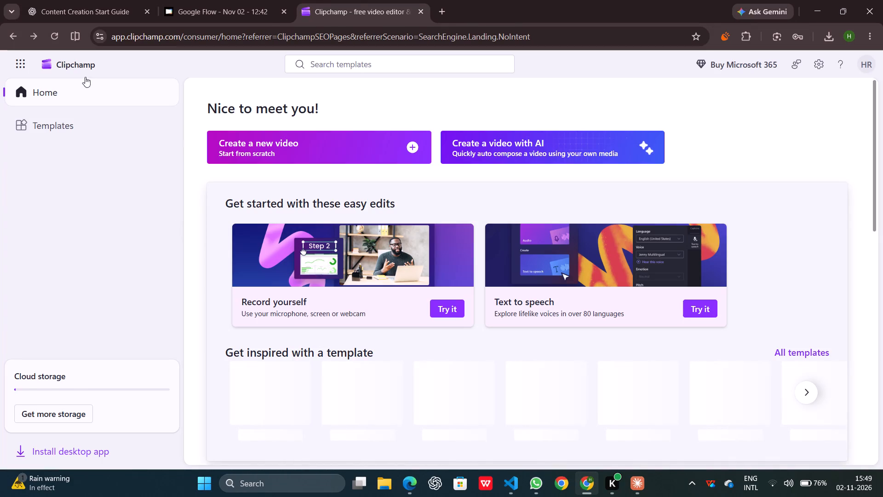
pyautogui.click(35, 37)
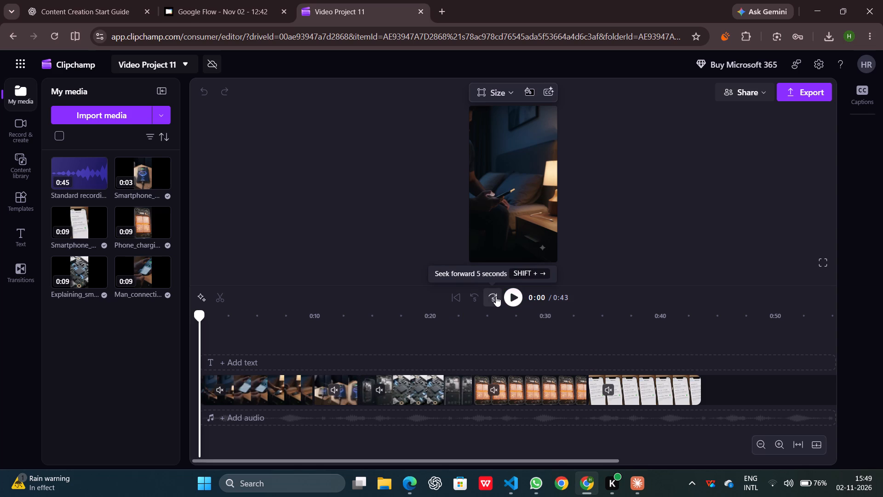
# Add the 45-second Standard recording voice-over to the audio track beneath the video clips, starting at the beginning of the timeline.
pyautogui.click(253, 410)
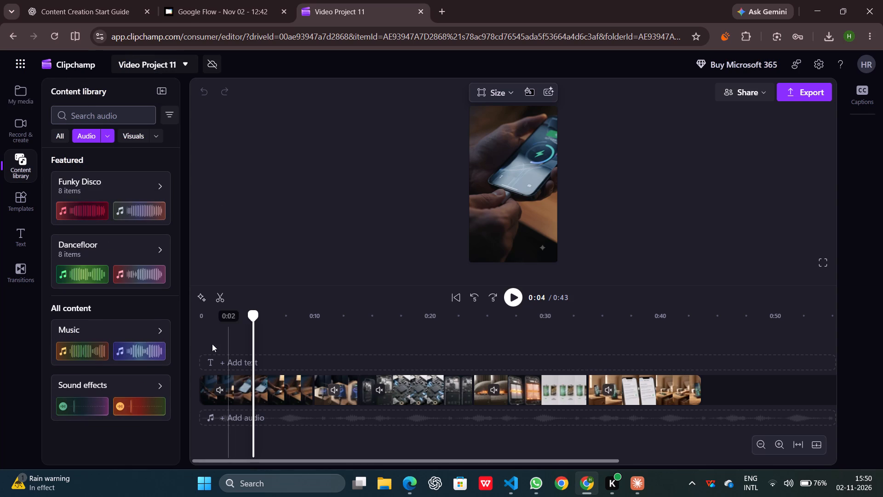
pyautogui.click(201, 352)
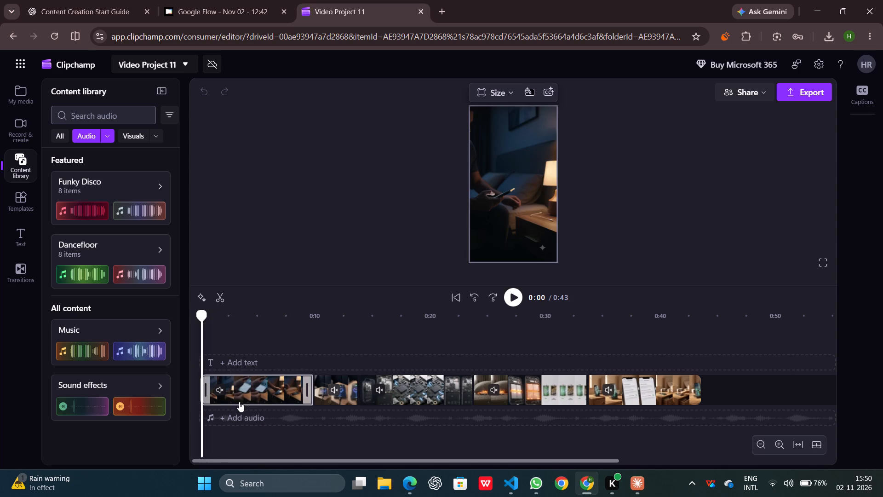
pyautogui.click(195, 439)
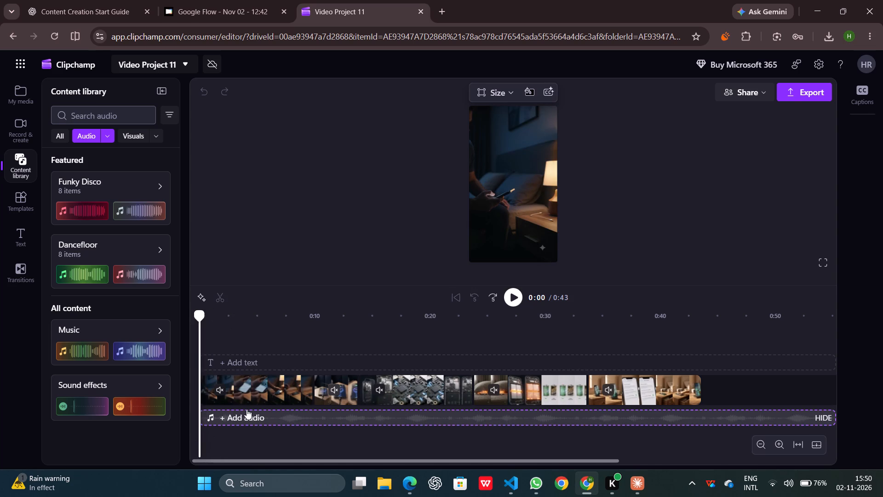
pyautogui.click(29, 98)
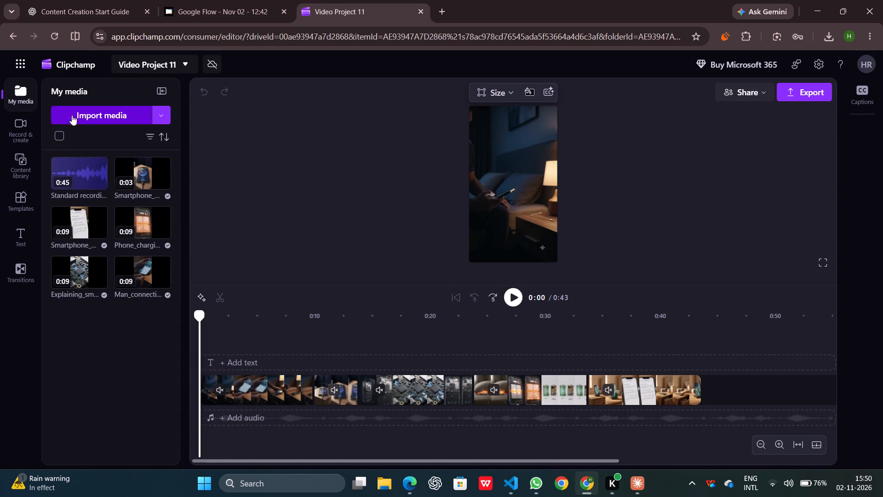
pyautogui.click(87, 169)
pyautogui.click(99, 179)
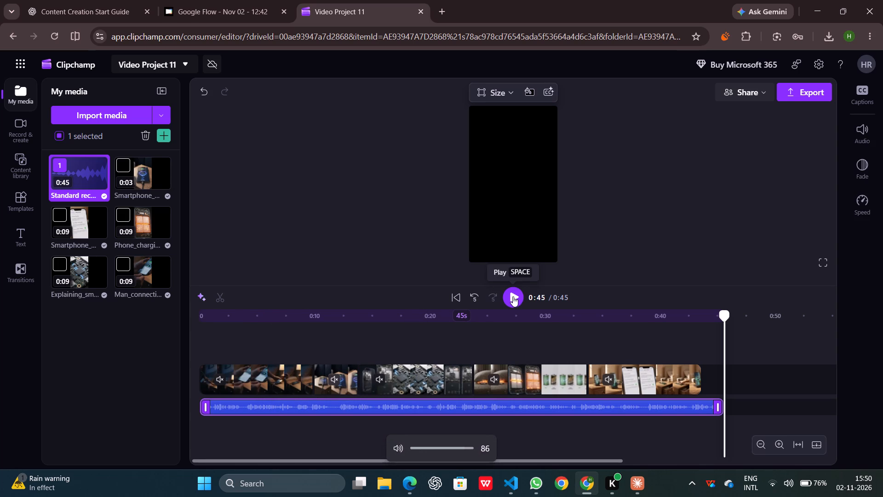
# Play the clip sequence together with the voice-over recording from the start of the timeline.
pyautogui.click(513, 296)
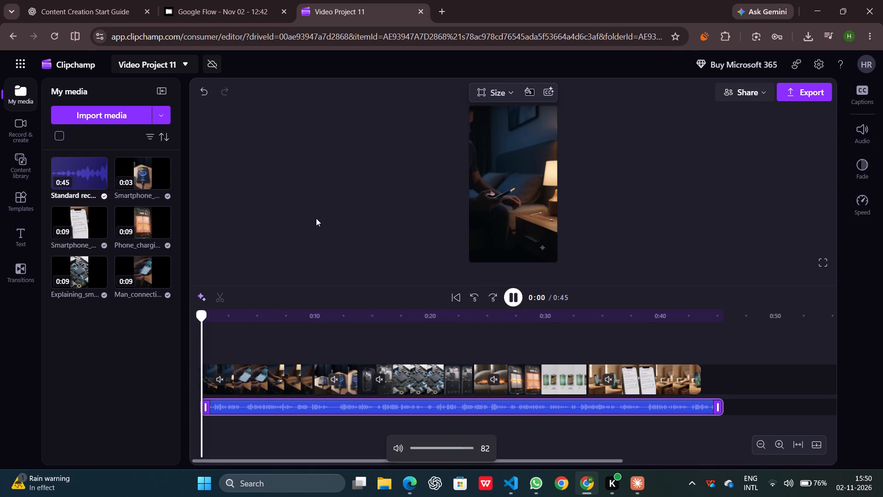
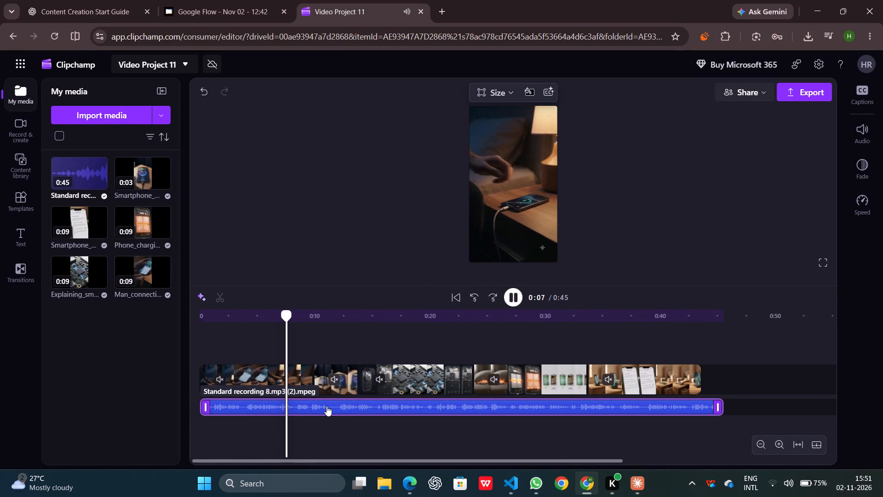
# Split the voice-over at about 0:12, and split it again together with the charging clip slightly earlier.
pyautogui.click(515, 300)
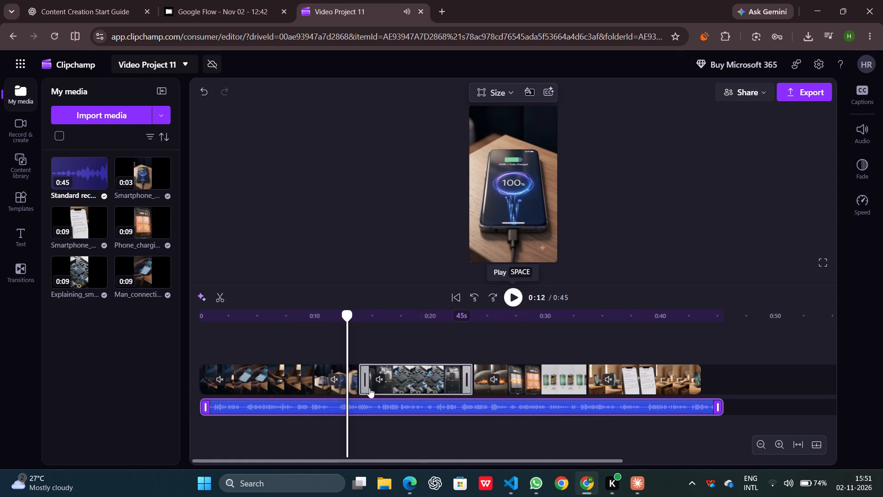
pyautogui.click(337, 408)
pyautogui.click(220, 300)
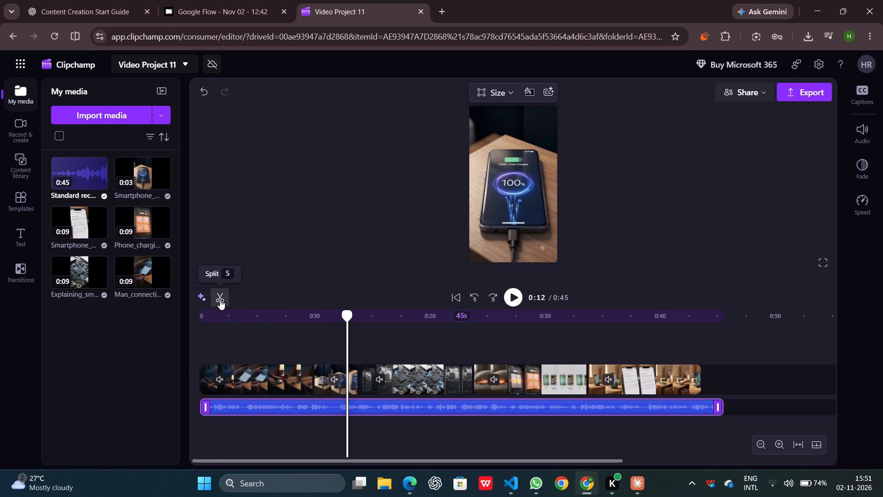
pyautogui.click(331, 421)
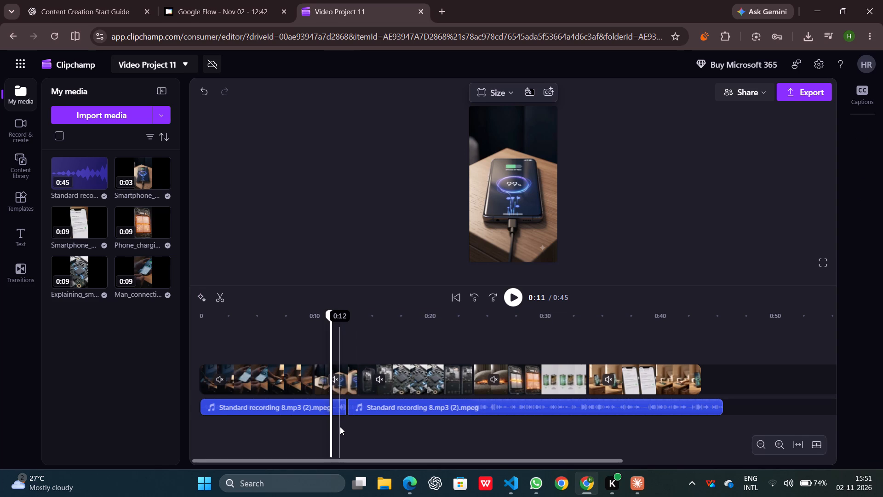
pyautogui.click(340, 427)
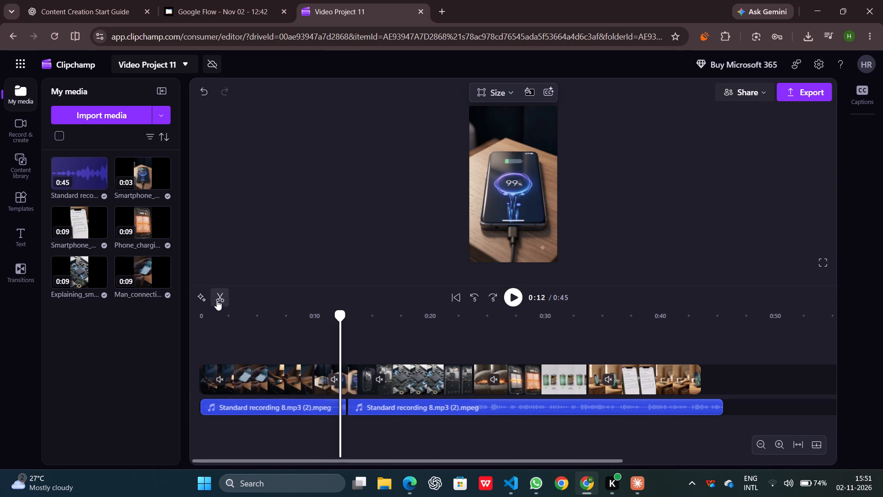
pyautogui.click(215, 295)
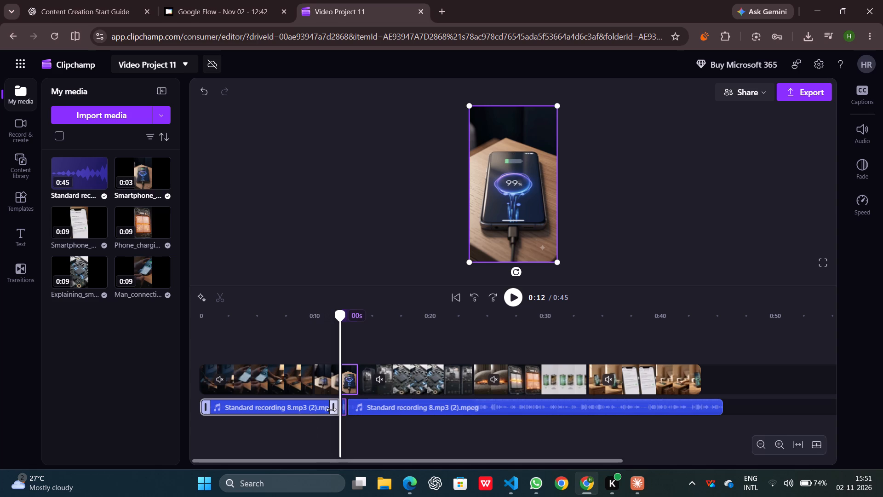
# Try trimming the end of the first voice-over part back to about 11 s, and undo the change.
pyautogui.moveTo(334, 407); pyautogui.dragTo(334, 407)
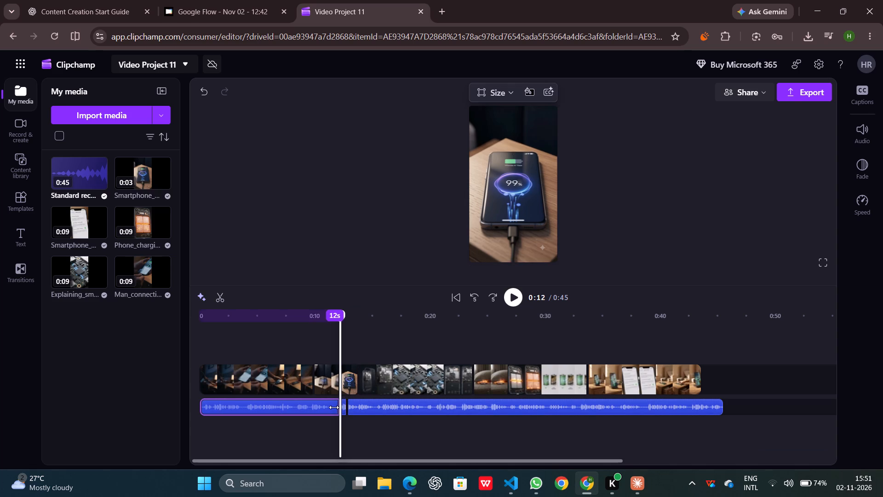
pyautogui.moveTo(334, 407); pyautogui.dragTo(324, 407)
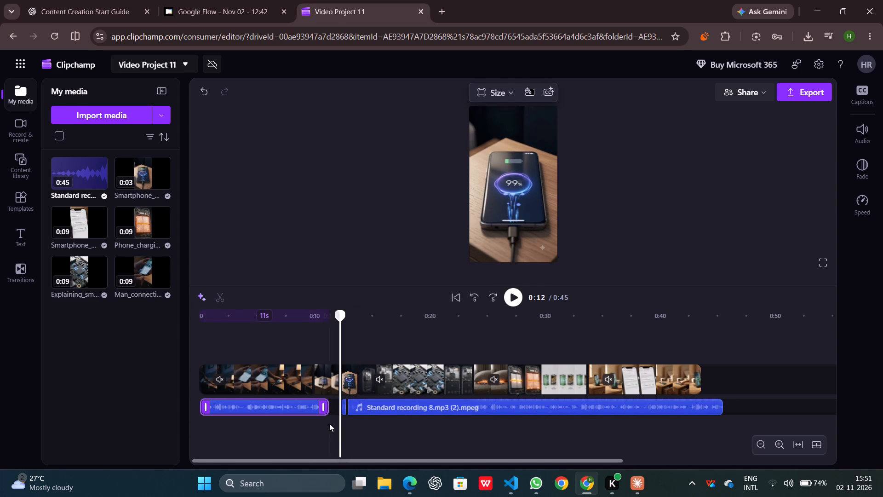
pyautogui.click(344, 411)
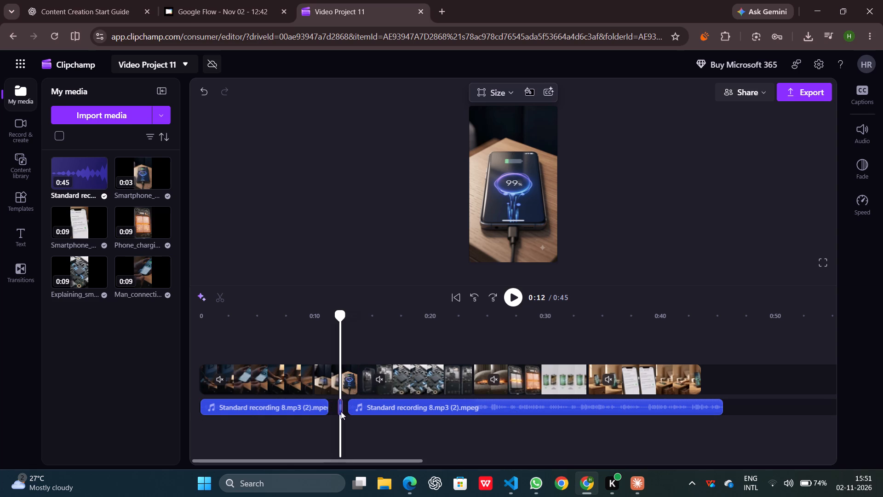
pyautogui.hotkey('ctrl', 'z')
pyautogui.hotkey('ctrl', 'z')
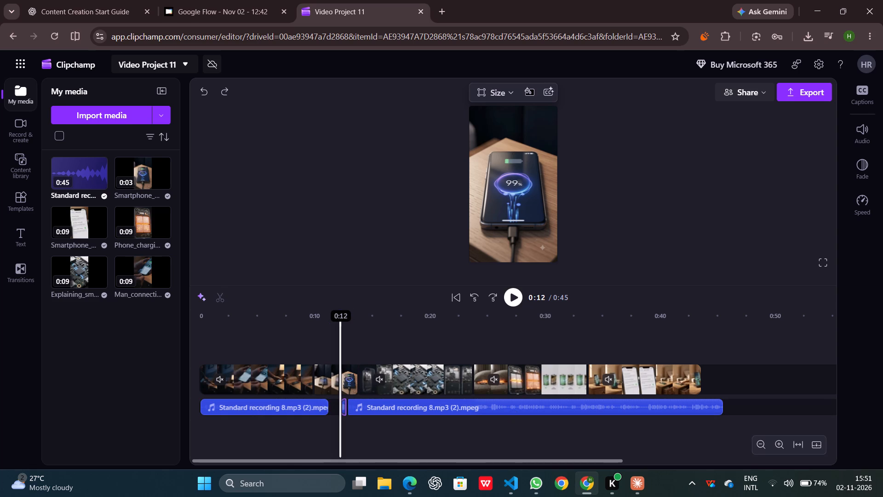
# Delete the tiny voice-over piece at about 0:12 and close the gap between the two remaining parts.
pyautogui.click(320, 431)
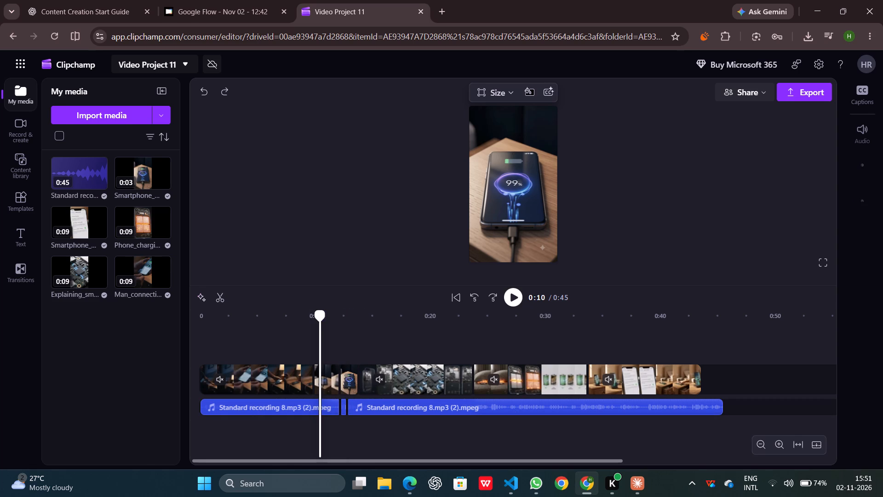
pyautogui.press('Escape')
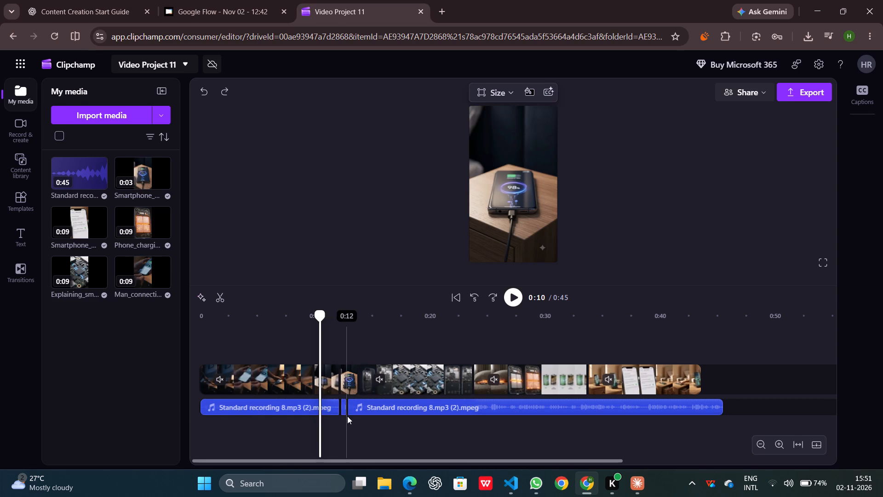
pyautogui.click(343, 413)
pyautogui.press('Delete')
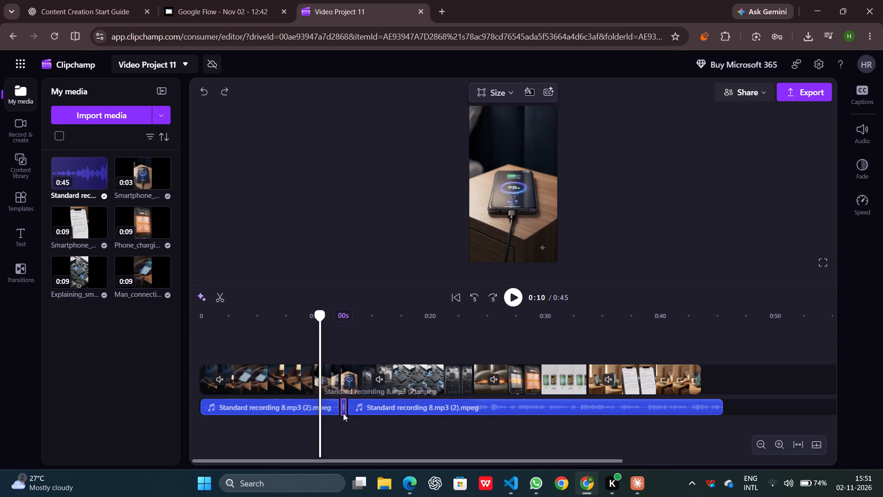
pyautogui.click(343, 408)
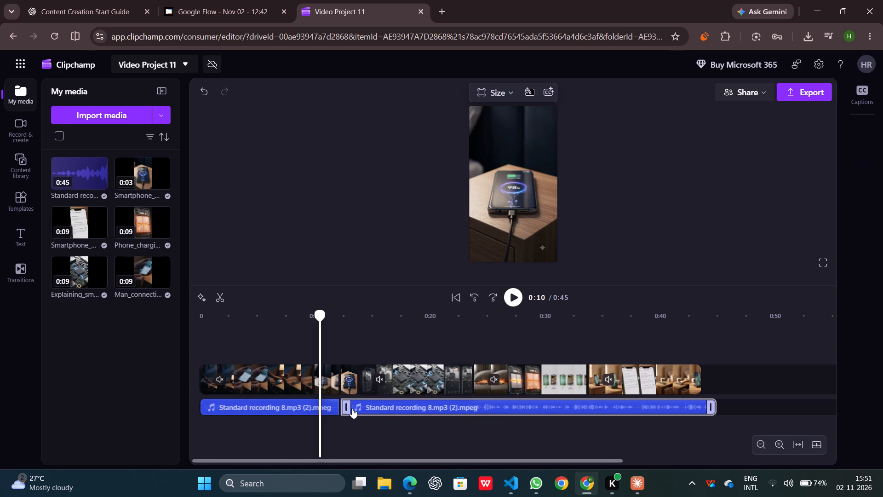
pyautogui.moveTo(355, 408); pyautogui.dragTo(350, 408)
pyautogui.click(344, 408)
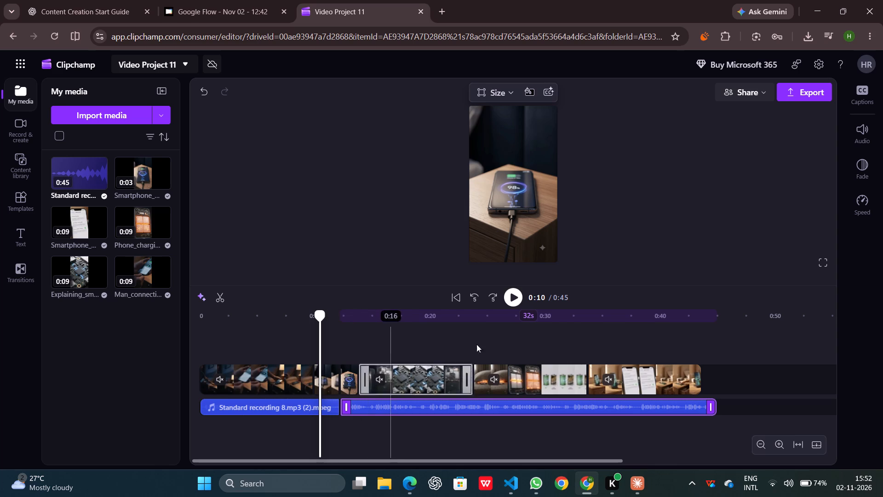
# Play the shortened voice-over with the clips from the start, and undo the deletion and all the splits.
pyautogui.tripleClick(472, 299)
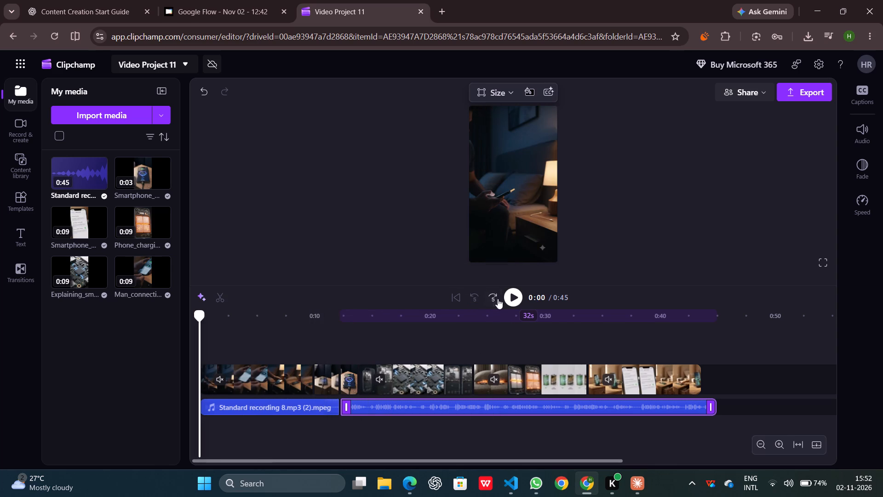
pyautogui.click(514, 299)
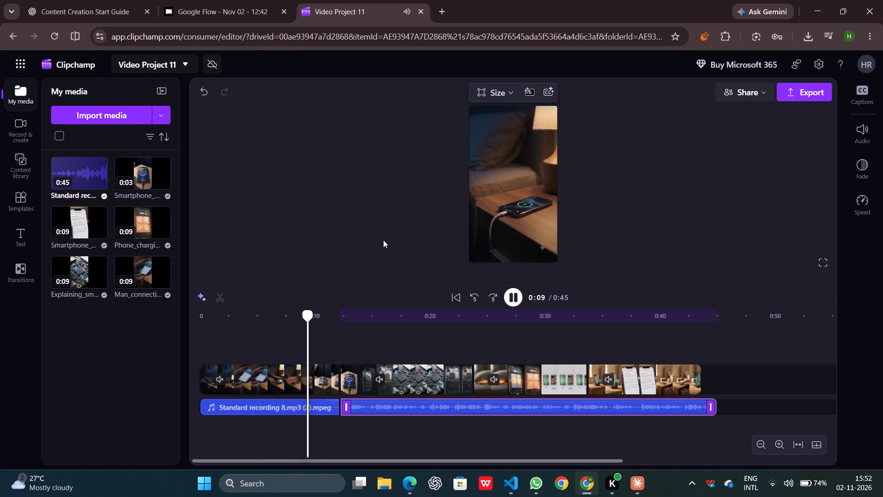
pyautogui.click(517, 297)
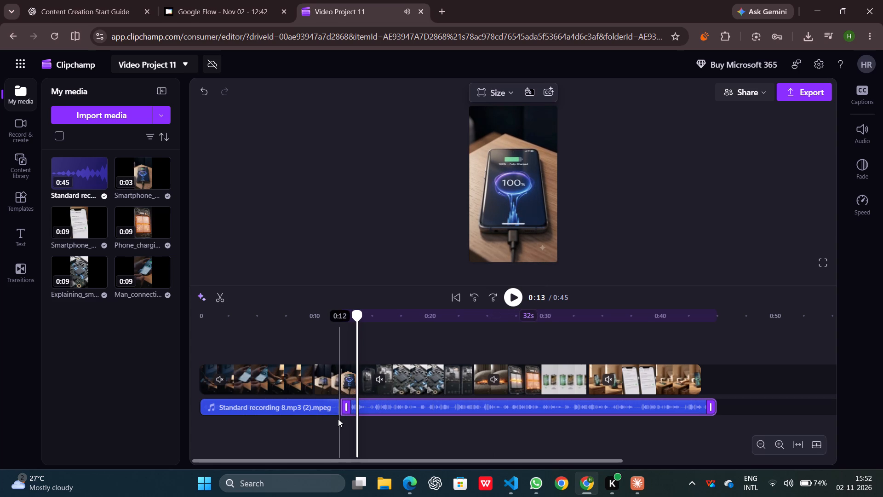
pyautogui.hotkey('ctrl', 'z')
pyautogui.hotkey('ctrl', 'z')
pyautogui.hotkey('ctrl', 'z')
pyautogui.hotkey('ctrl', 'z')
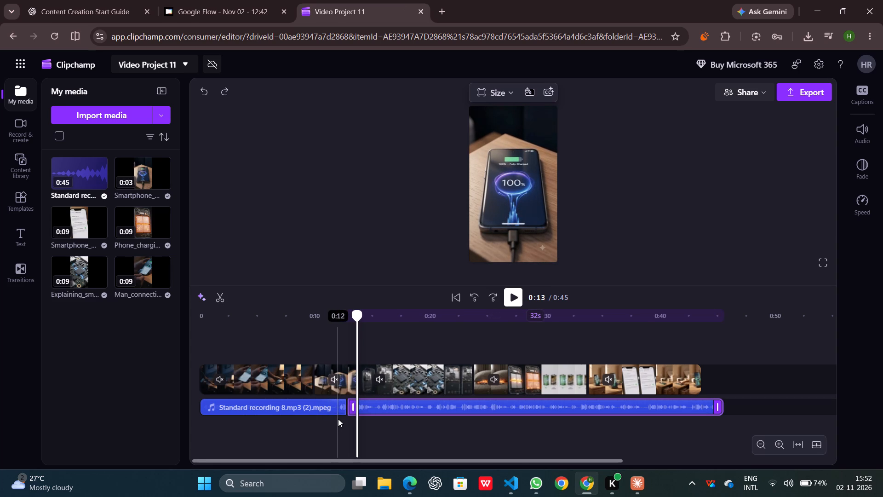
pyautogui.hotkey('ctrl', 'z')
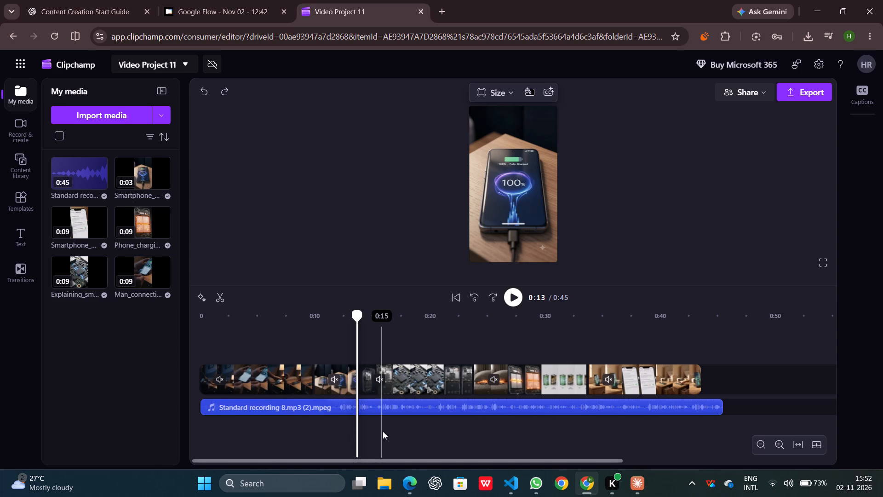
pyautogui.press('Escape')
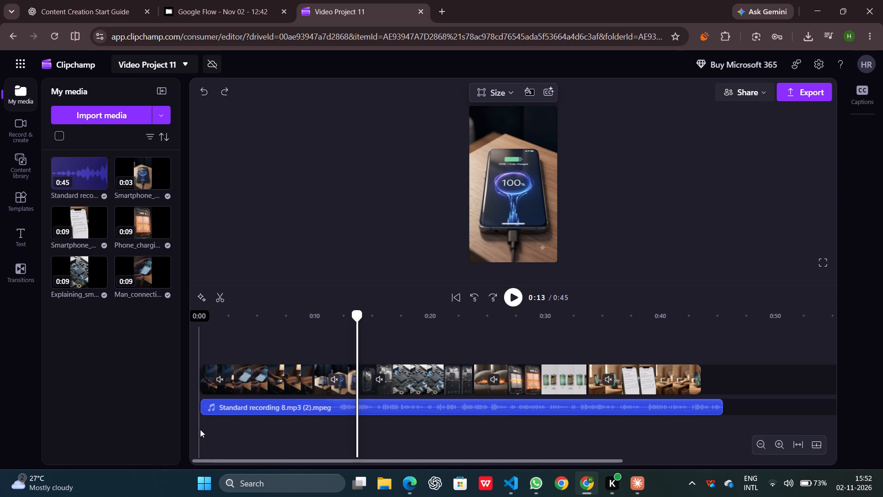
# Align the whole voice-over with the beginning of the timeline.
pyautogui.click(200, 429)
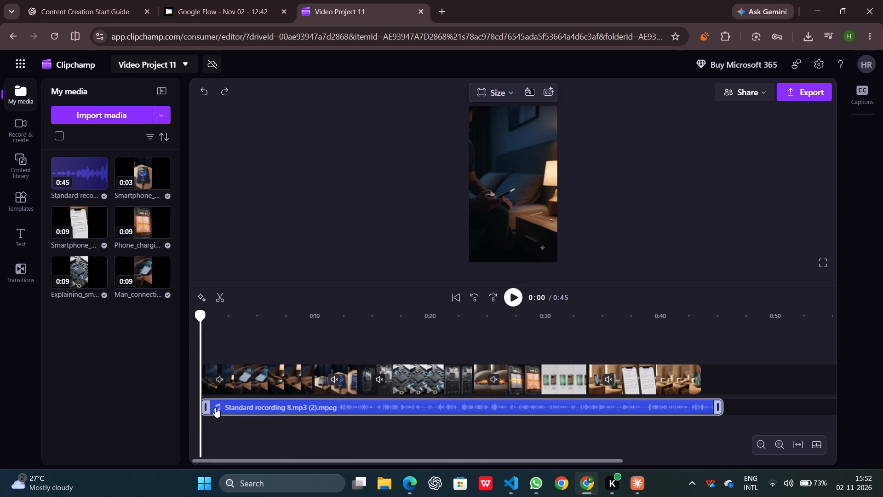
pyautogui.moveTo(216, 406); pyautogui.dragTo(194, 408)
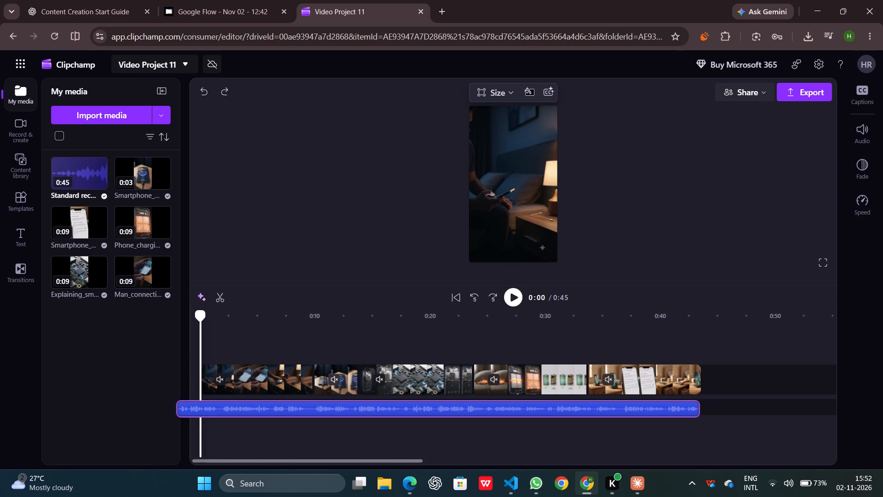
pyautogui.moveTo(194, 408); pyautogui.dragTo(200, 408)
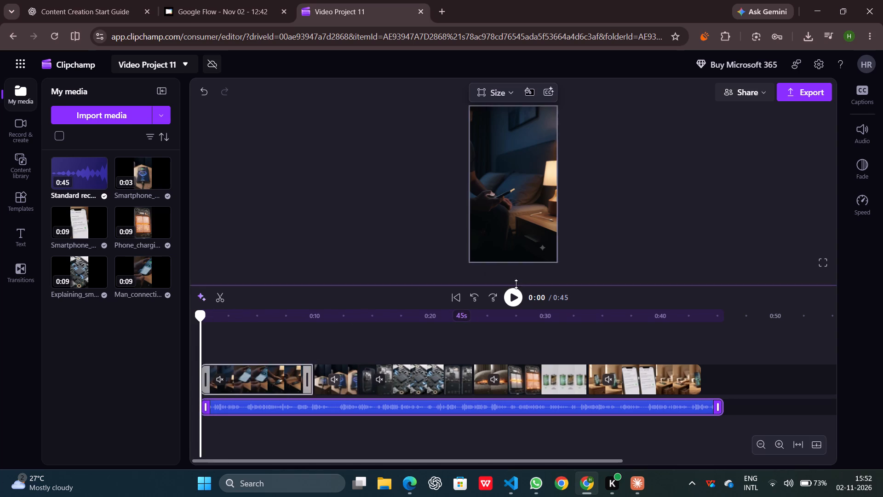
# Play the reel from the start and replay the section around 0:09 to 0:13 to locate the voice-over cut.
pyautogui.tripleClick(474, 301)
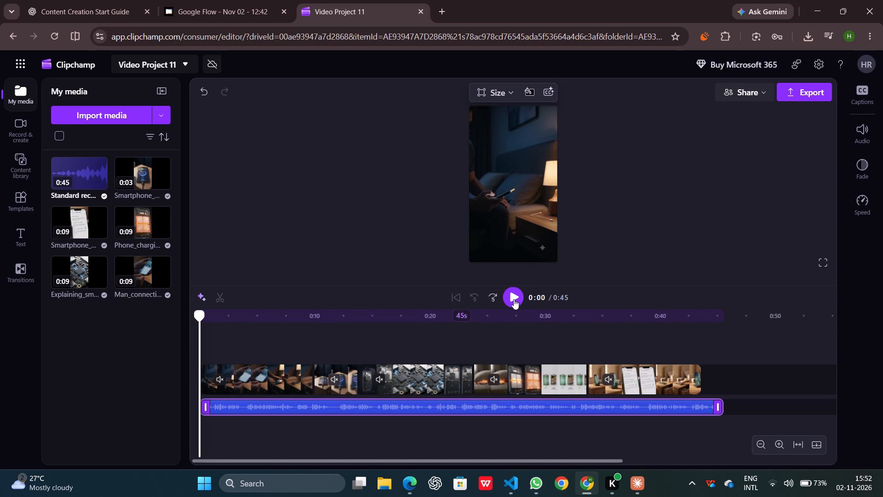
pyautogui.click(514, 299)
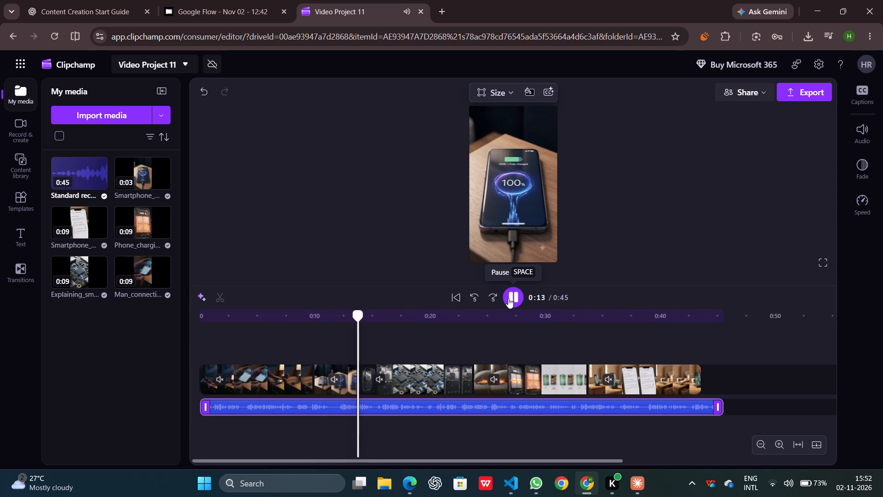
pyautogui.click(508, 298)
pyautogui.click(475, 298)
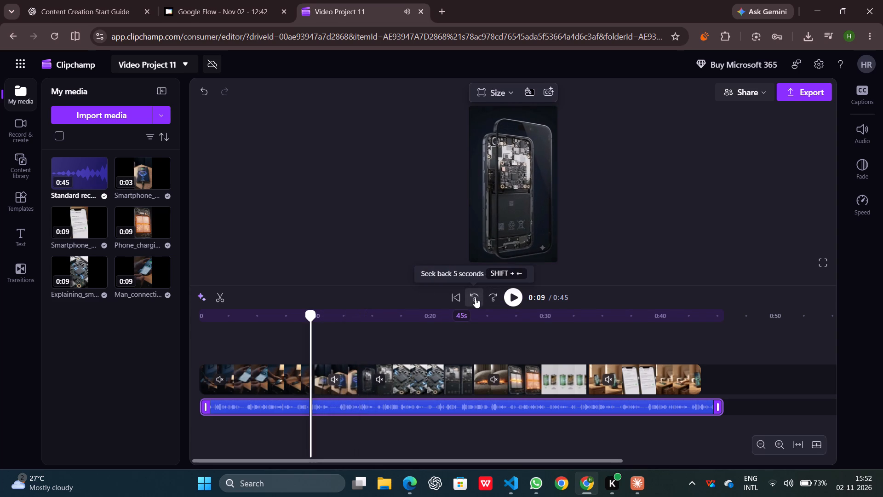
pyautogui.click(510, 296)
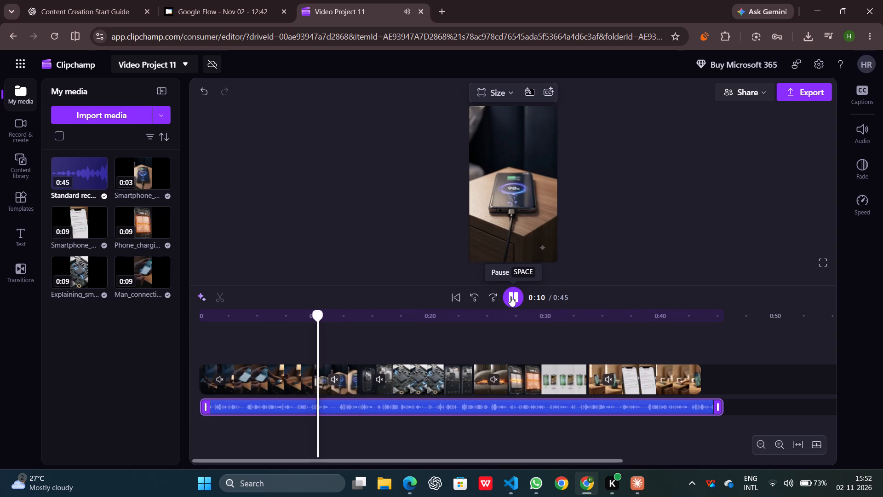
pyautogui.click(510, 296)
pyautogui.click(510, 296)
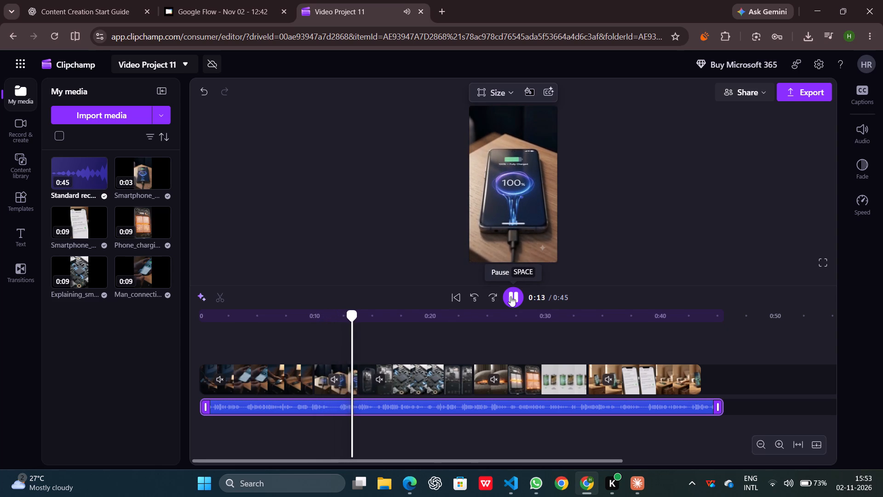
pyautogui.click(510, 296)
pyautogui.click(475, 296)
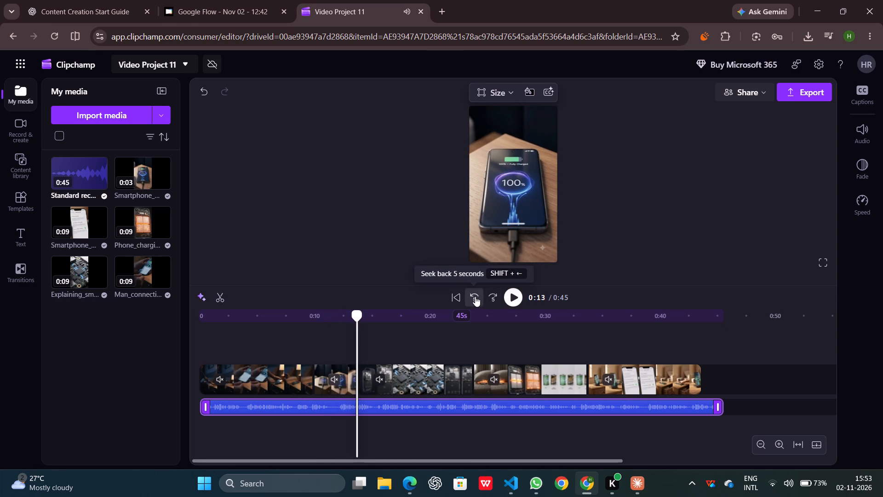
# Split the voice-over at about 0:11, and split both it and the charging clip at about 0:12.
pyautogui.click(515, 295)
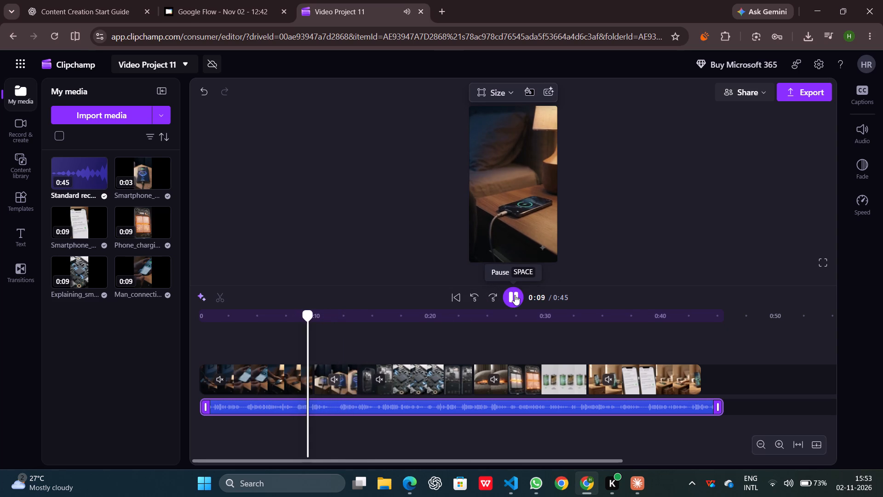
pyautogui.click(515, 295)
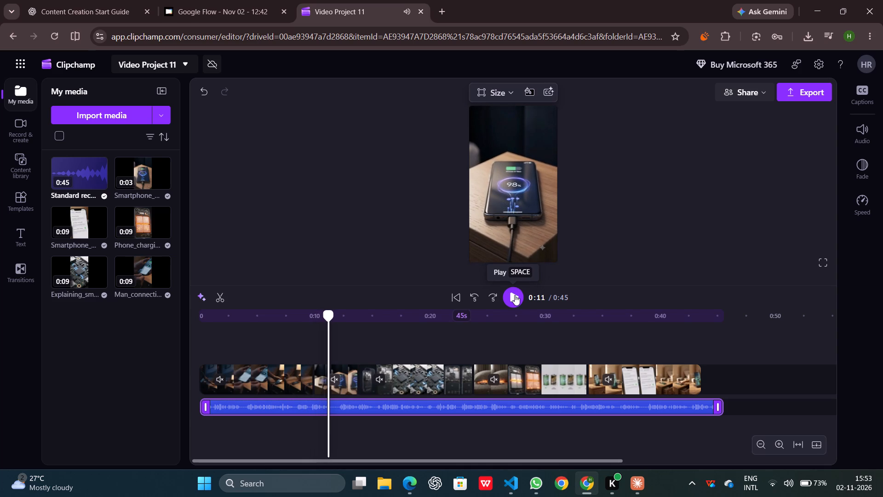
pyautogui.click(215, 300)
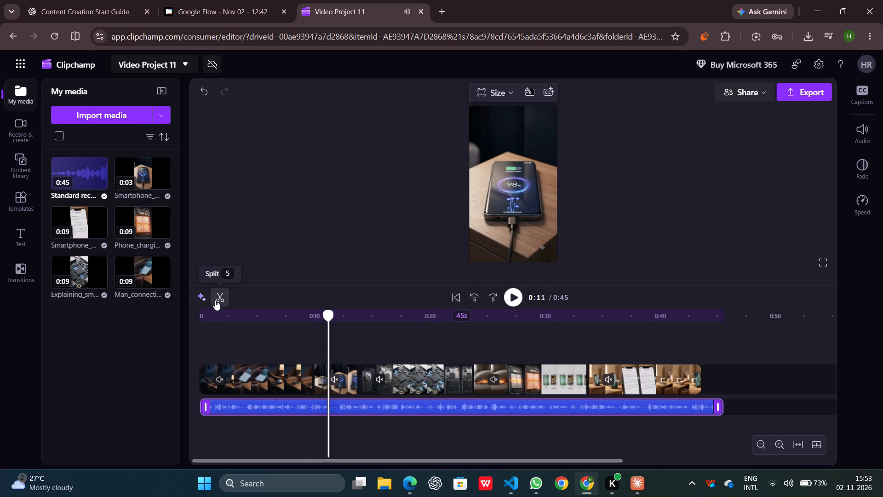
pyautogui.click(328, 425)
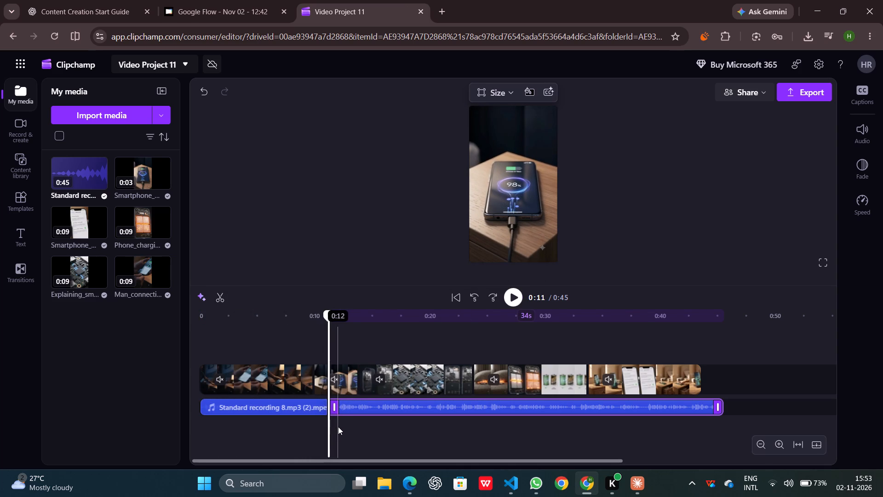
pyautogui.click(339, 427)
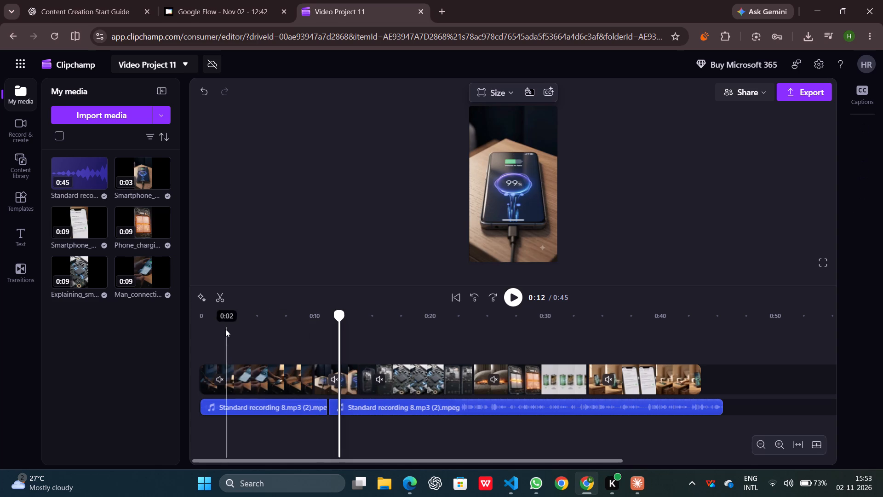
pyautogui.click(218, 295)
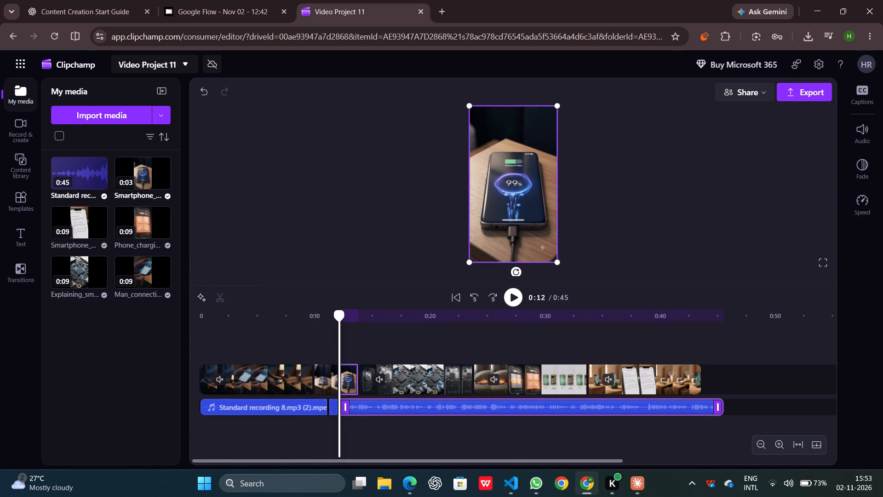
# Delete the short voice-over piece between about 0:11 and 0:12, and close the gap it leaves in the audio track.
pyautogui.click(334, 410)
pyautogui.press('Delete')
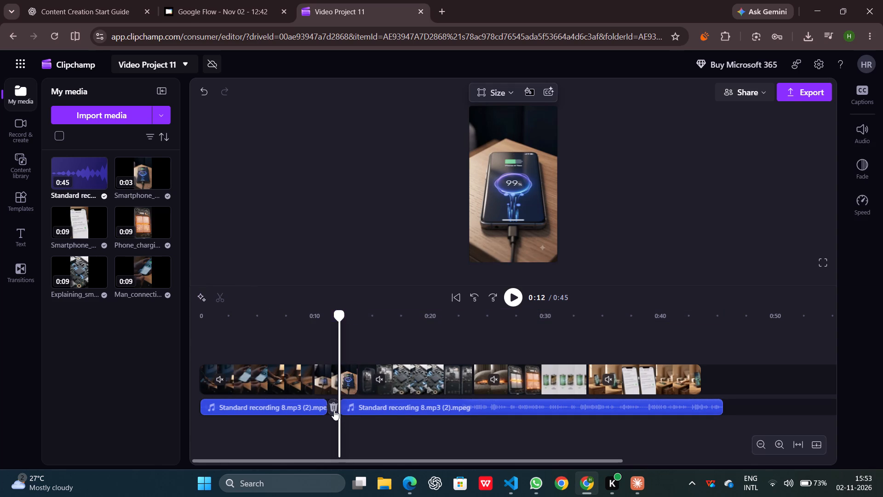
pyautogui.click(334, 410)
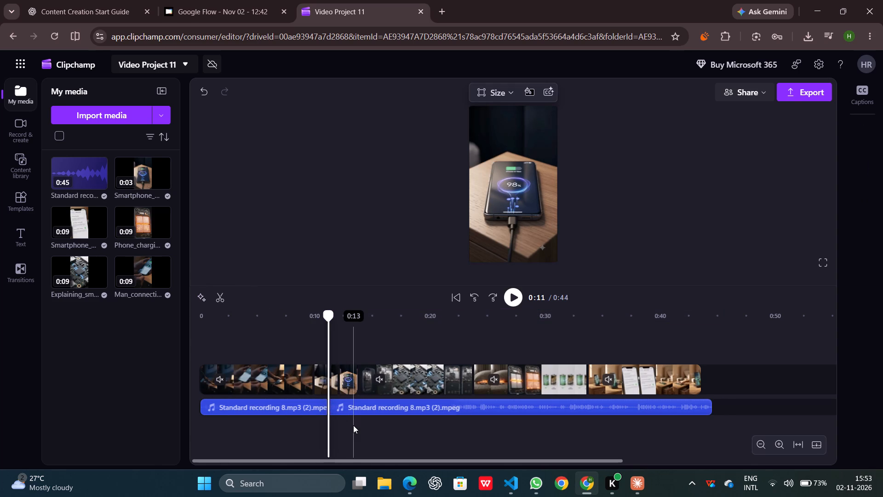
pyautogui.press('Escape')
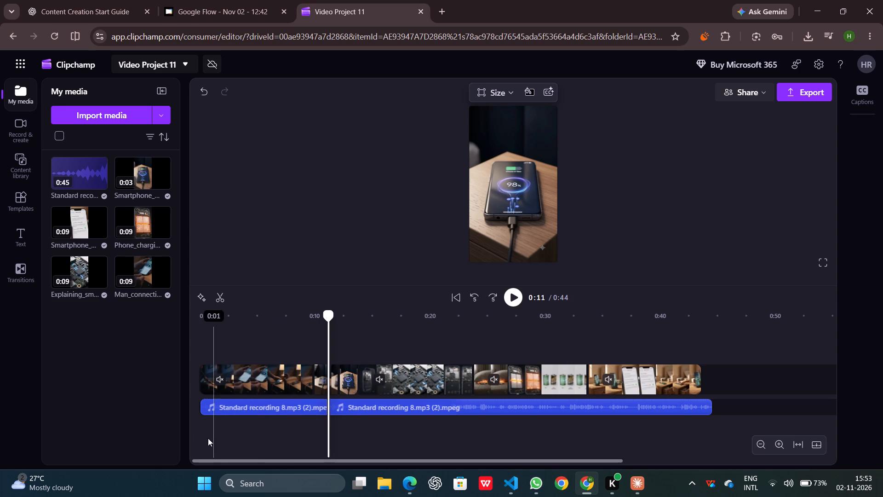
# Align the first voice-over part with the timeline's beginning and move the remaining part directly against its end.
pyautogui.click(199, 437)
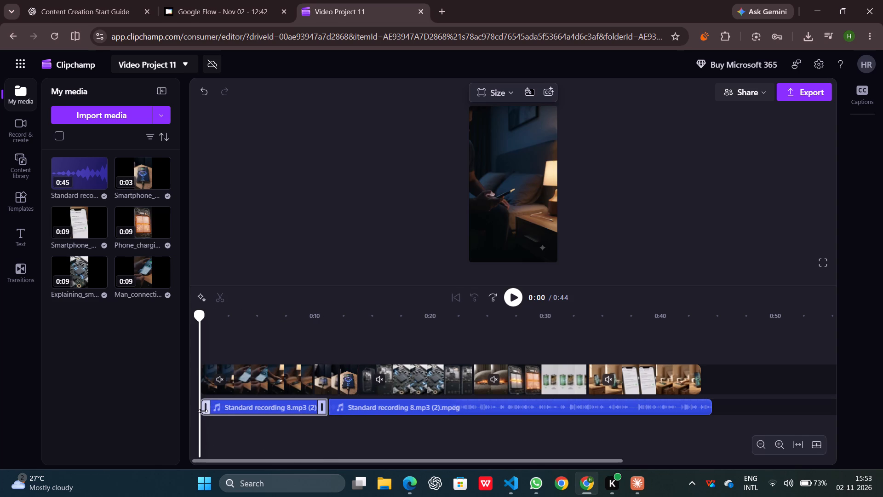
pyautogui.moveTo(221, 405); pyautogui.dragTo(217, 406)
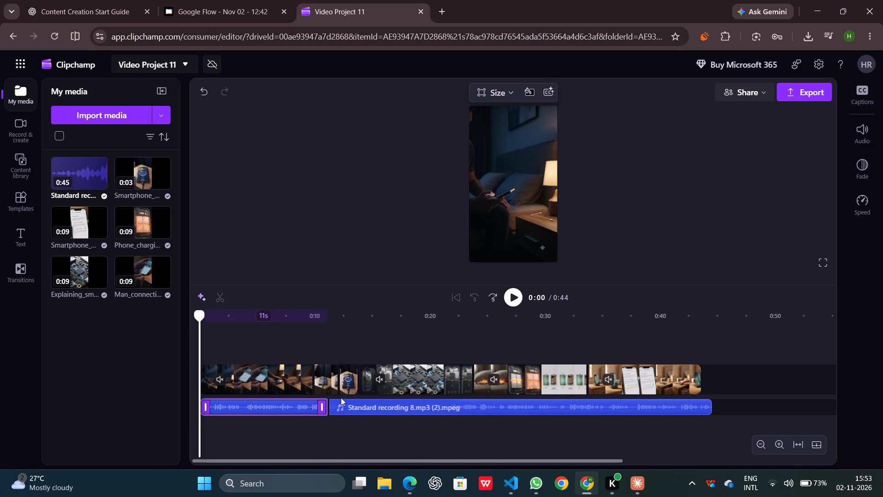
pyautogui.moveTo(339, 401); pyautogui.dragTo(331, 402)
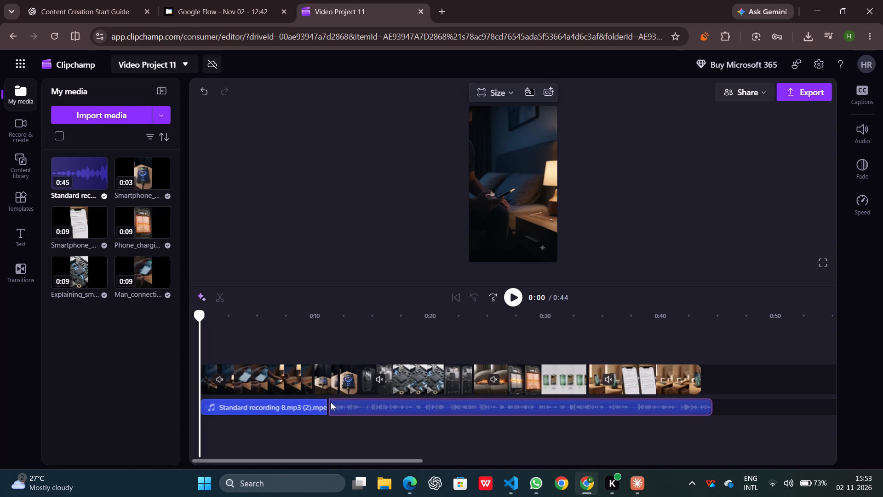
# Play the reel from the start to check the shortened voice-over against the clips.
pyautogui.click(292, 439)
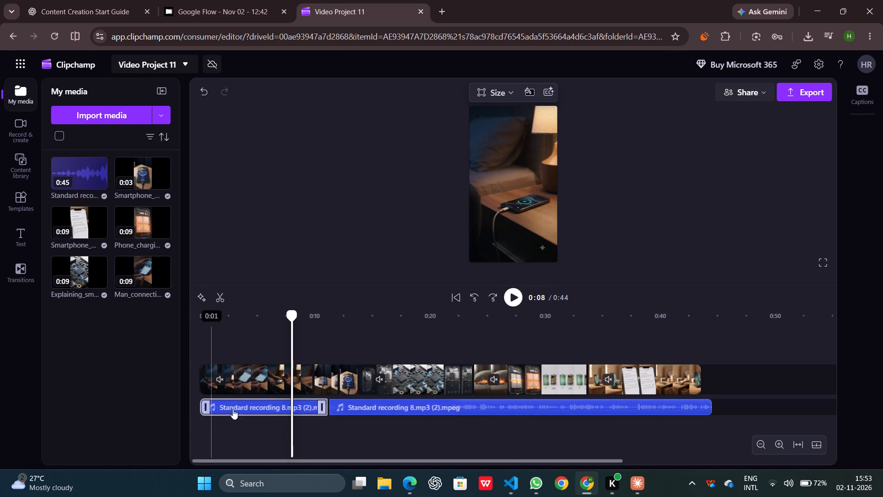
pyautogui.tripleClick(470, 294)
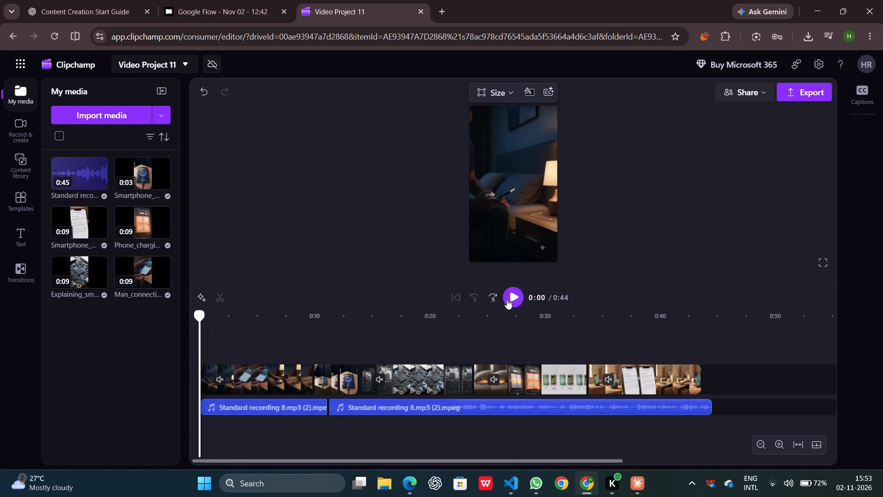
pyautogui.click(508, 298)
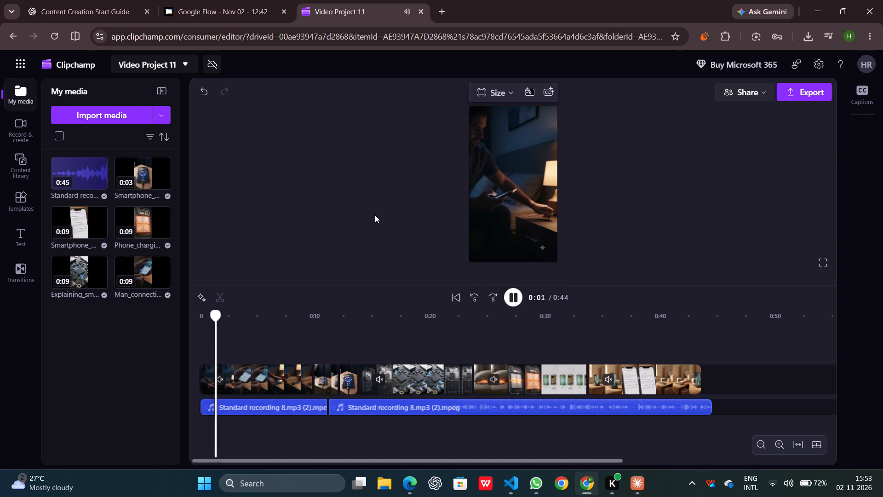
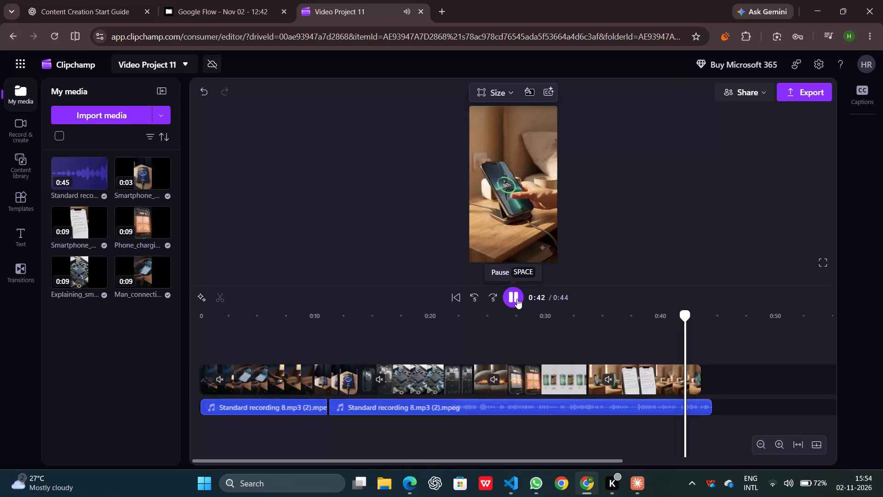
# Replay the last ten seconds of the reel to check how the voice-over ends against the final clip.
pyautogui.click(475, 299)
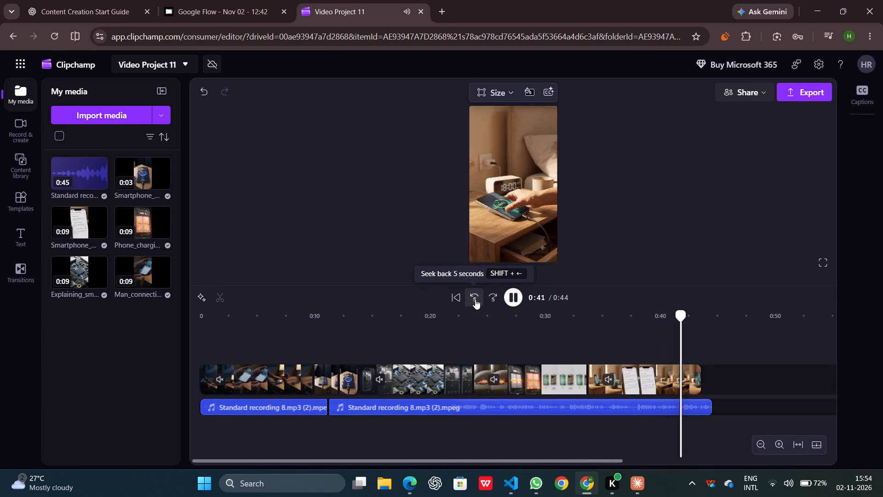
pyautogui.click(475, 299)
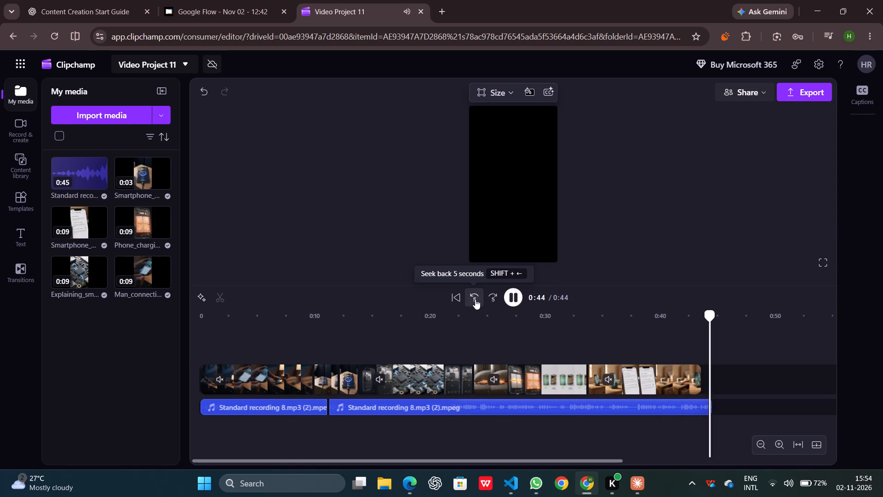
pyautogui.click(475, 299)
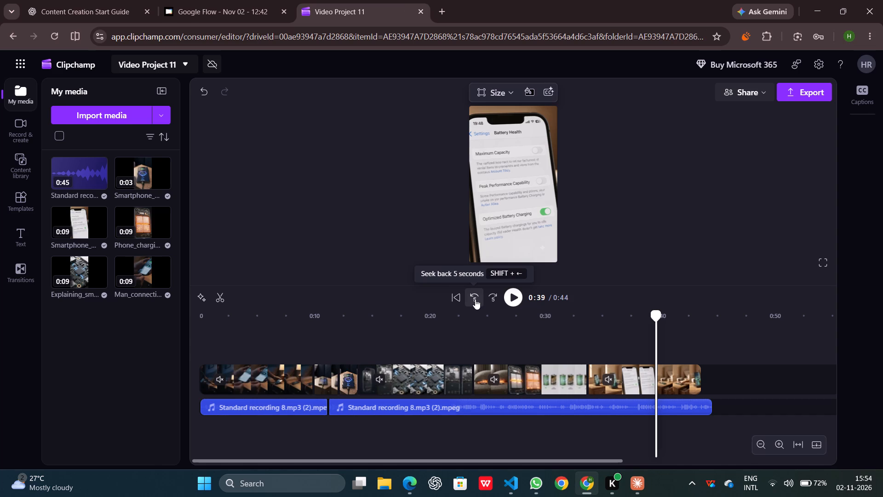
pyautogui.click(475, 299)
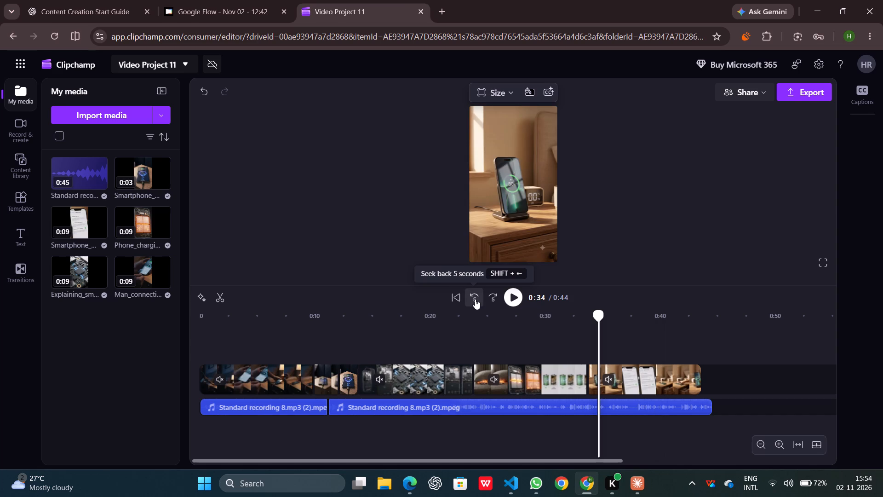
pyautogui.click(513, 298)
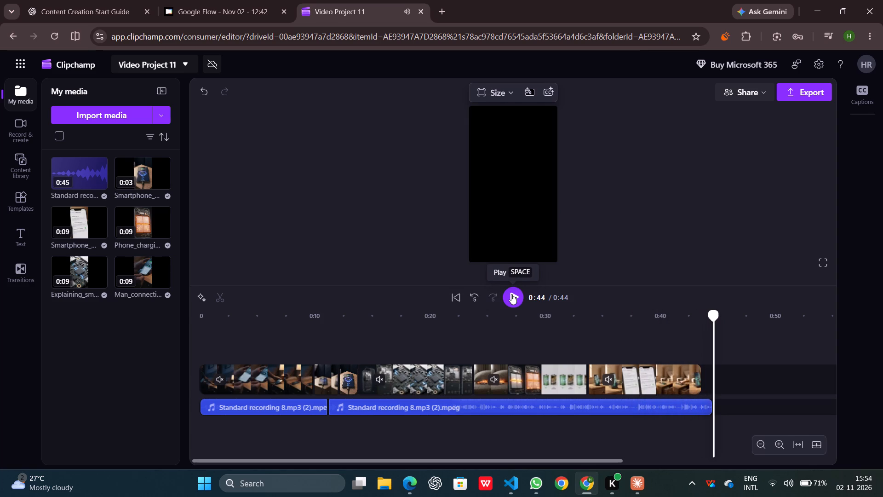
# Trim the end of the second voice-over part to the last video clip's end at about 0:43.
pyautogui.click(477, 302)
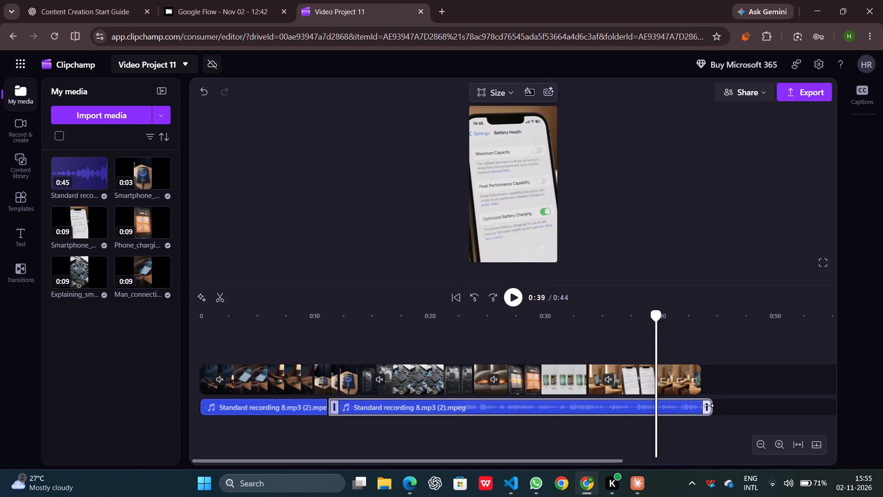
pyautogui.moveTo(709, 405); pyautogui.dragTo(699, 407)
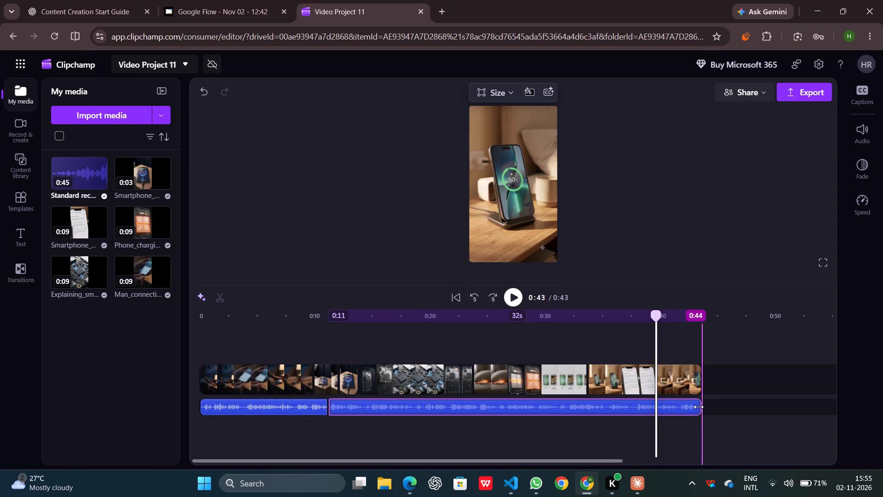
pyautogui.moveTo(699, 407); pyautogui.dragTo(698, 407)
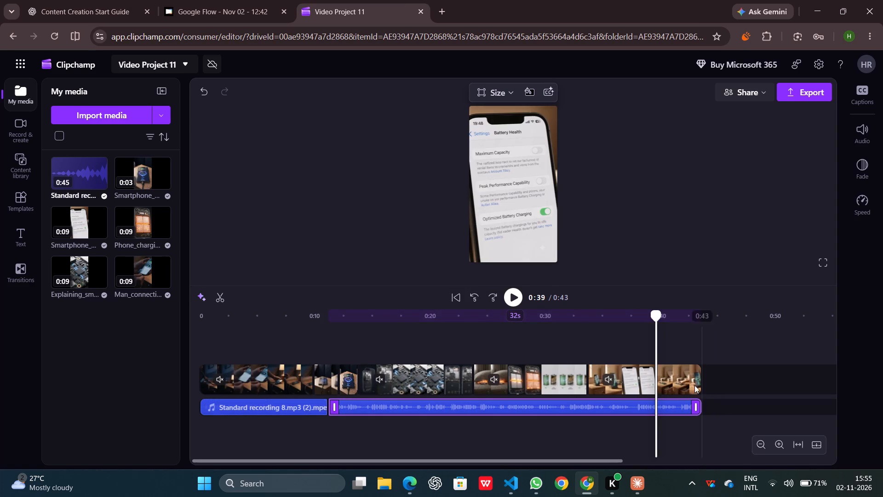
# Replay the ending from 0:34, and trim the second voice-over part's end slightly further, just short of the last clip's end.
pyautogui.click(477, 300)
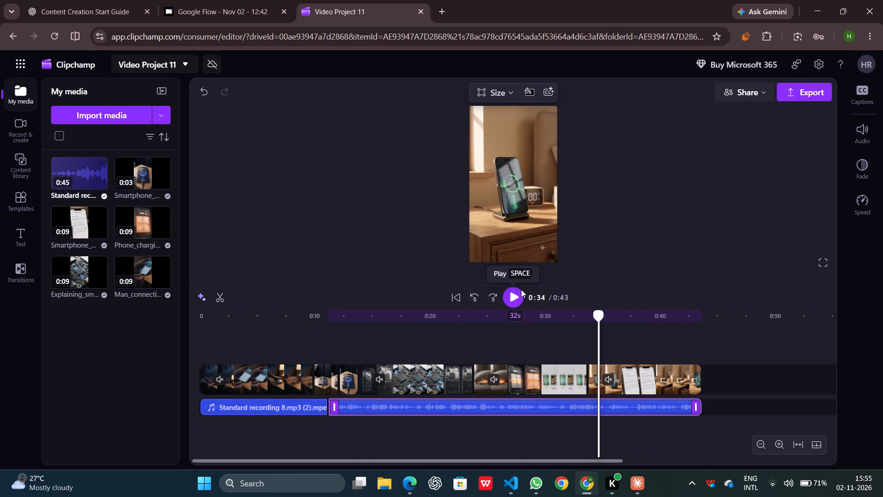
pyautogui.click(512, 297)
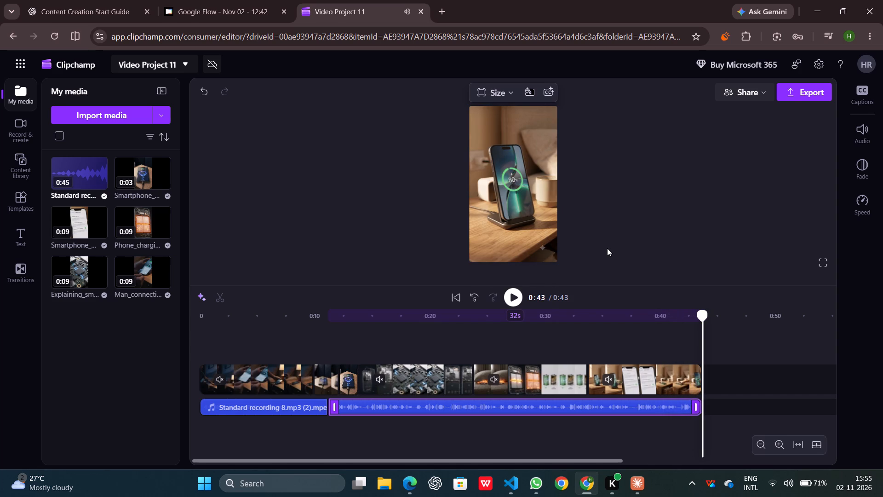
pyautogui.click(699, 406)
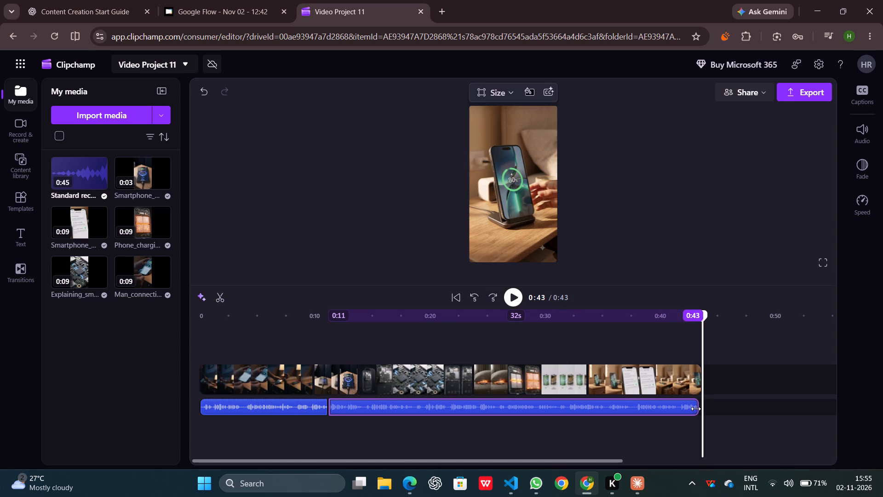
# Replay the reel's final seconds to check the trimmed voice-over ending.
pyautogui.click(474, 296)
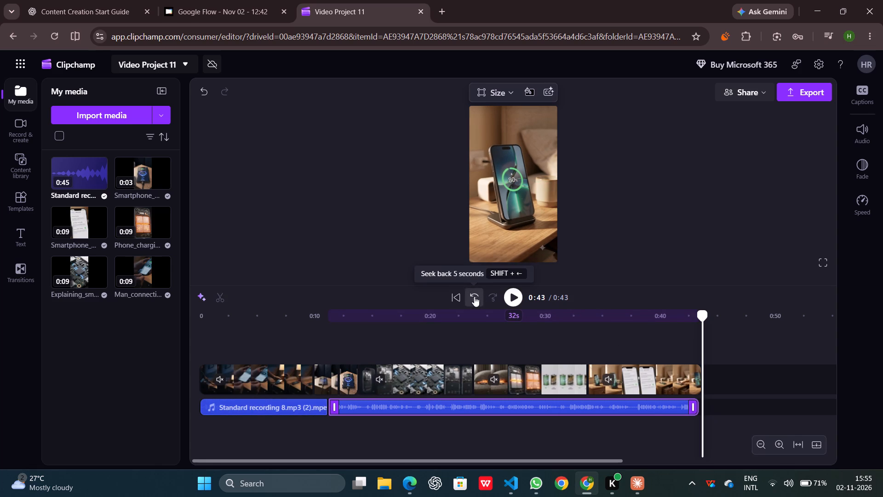
pyautogui.click(508, 299)
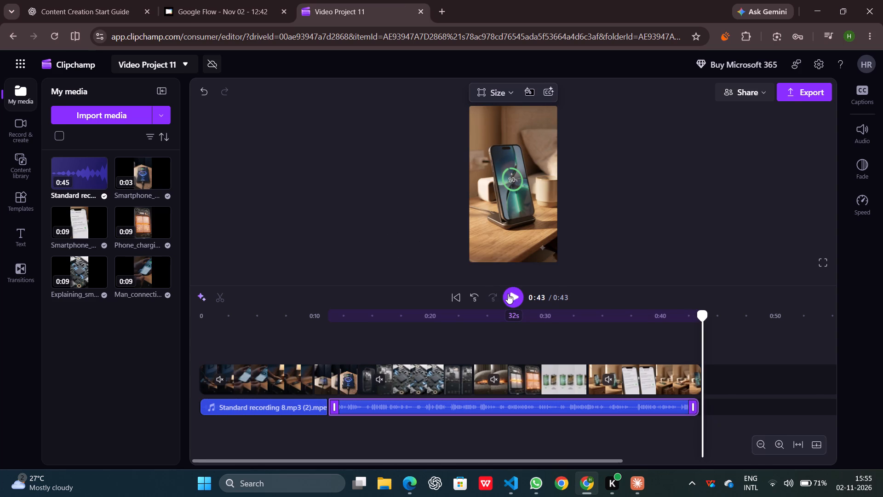
pyautogui.click(466, 297)
pyautogui.click(520, 298)
# Replay the last five seconds of the reel and extend the second voice-over part's end to the last video clip's end at about 0:43.
pyautogui.click(473, 297)
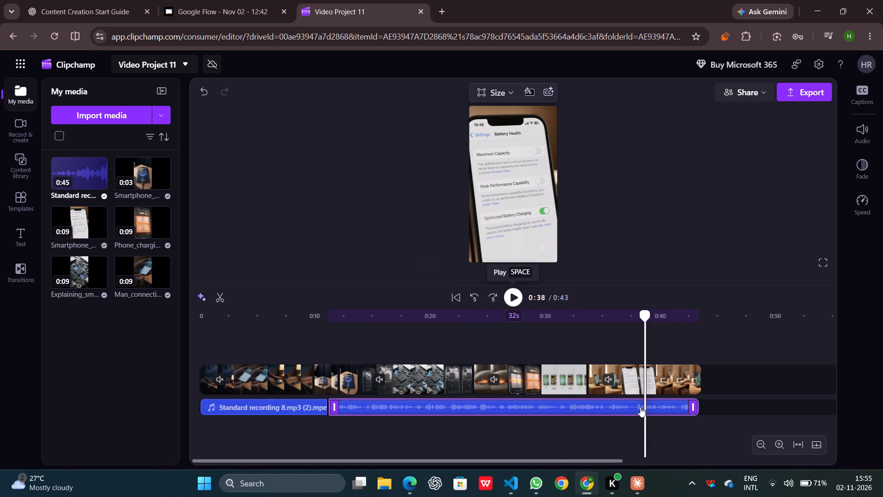
pyautogui.click(695, 406)
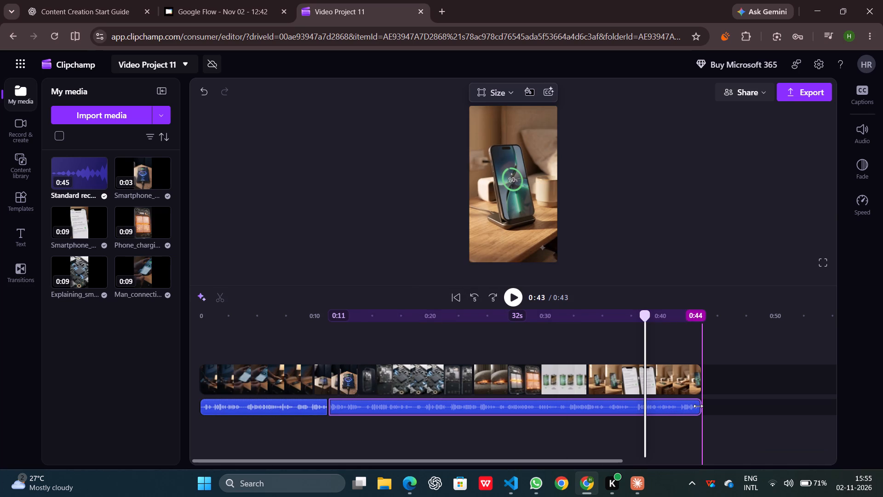
pyautogui.click(681, 430)
pyautogui.click(702, 431)
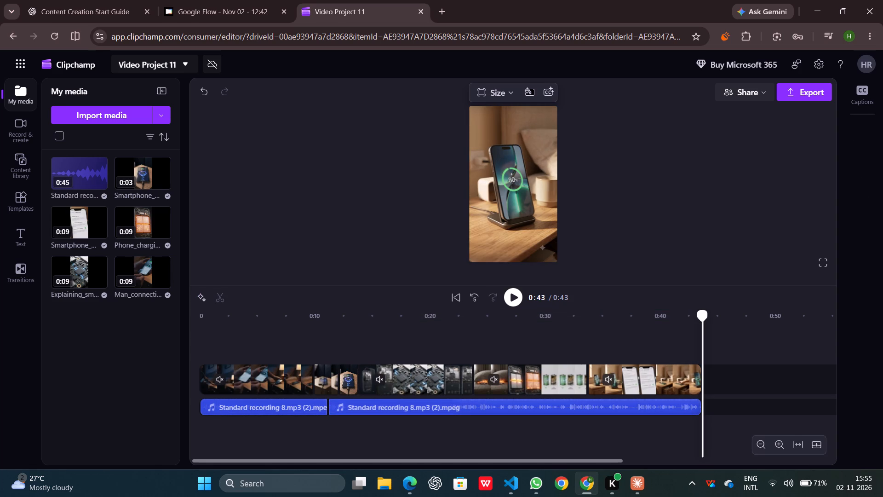
# Play the whole reel from the beginning to check the voice-over against the clips.
pyautogui.click(510, 300)
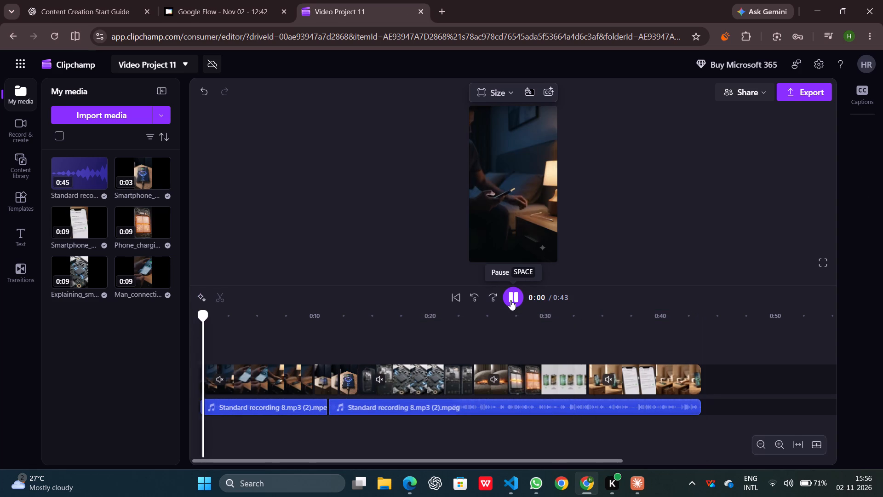
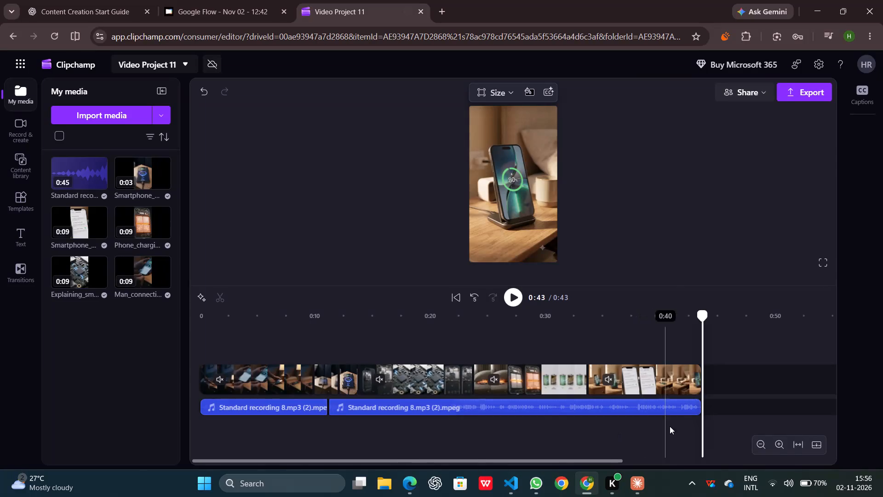
# Trim the end of the second voice-over part slightly shorter than the last video clip, and replay the final five seconds.
pyautogui.click(696, 409)
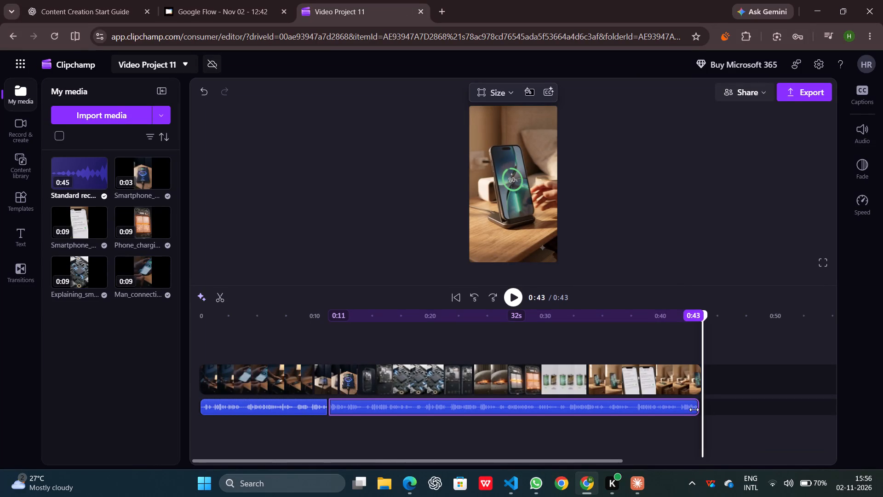
pyautogui.click(477, 300)
pyautogui.click(518, 300)
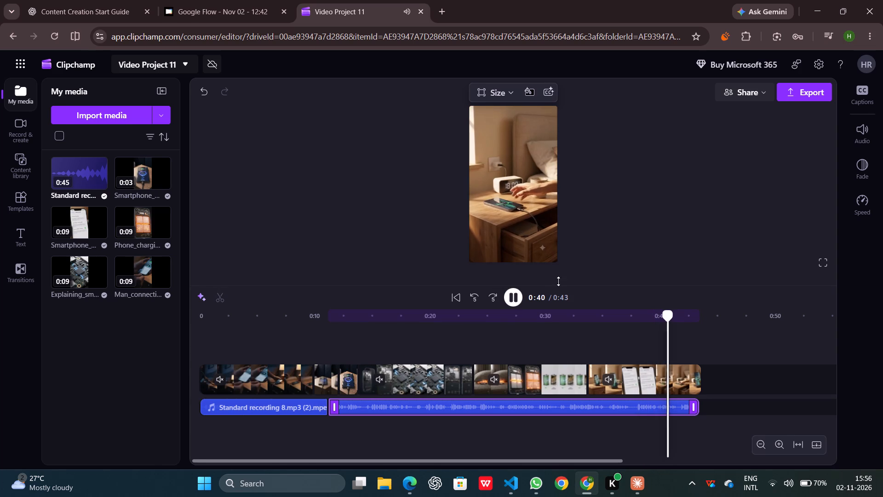
# Play the whole reel from the beginning to review the voice-over against the video clips.
pyautogui.click(510, 296)
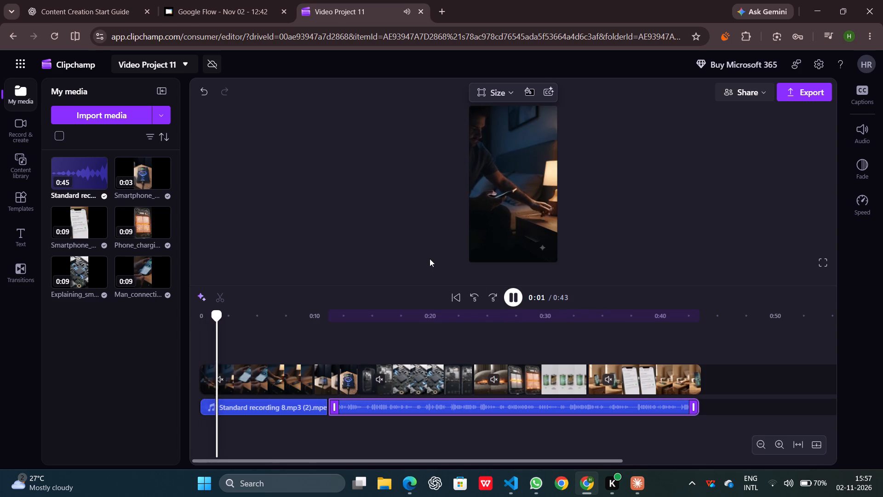
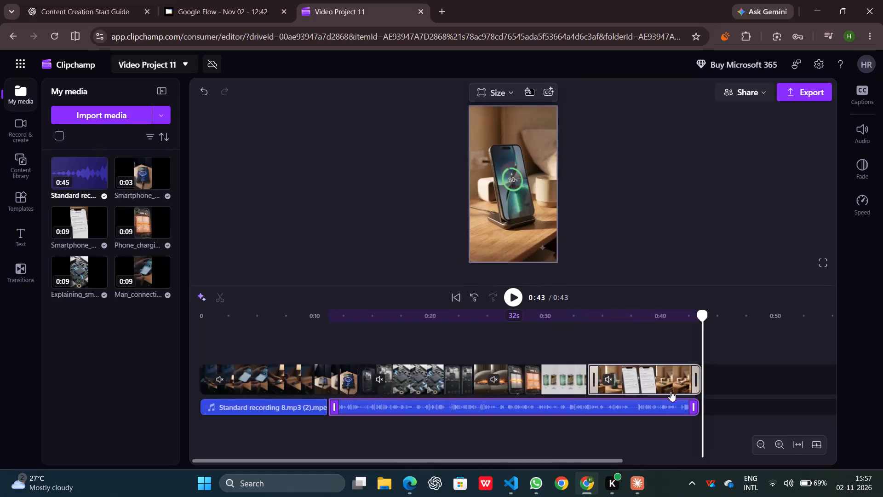
# Trim the end of the second voice-over part slightly shorter and replay the final five seconds.
pyautogui.click(696, 407)
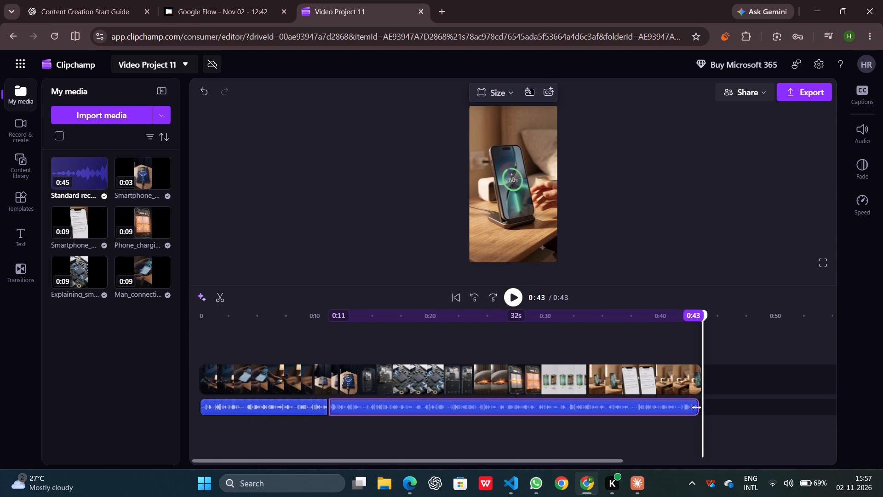
pyautogui.click(477, 301)
pyautogui.click(509, 302)
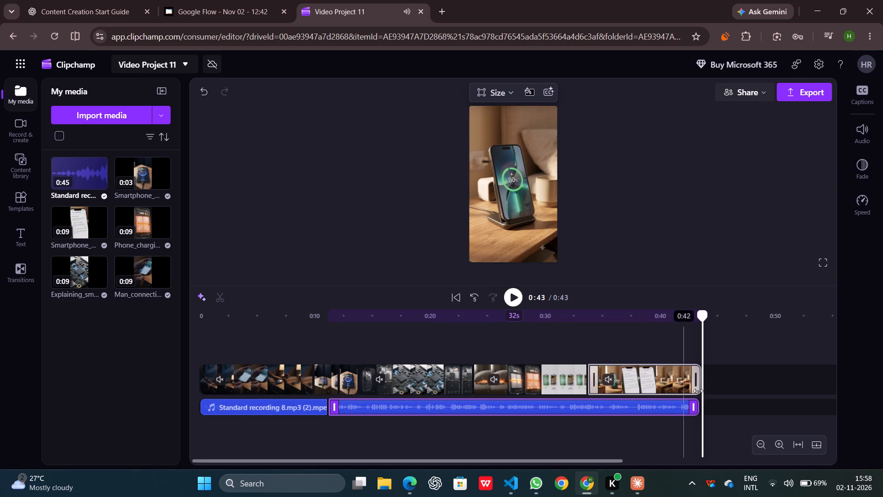
# Shave a little more off the end of the second voice-over part and replay the reel twice, skipping ahead to check the ending.
pyautogui.moveTo(697, 408); pyautogui.dragTo(696, 470)
pyautogui.click(512, 303)
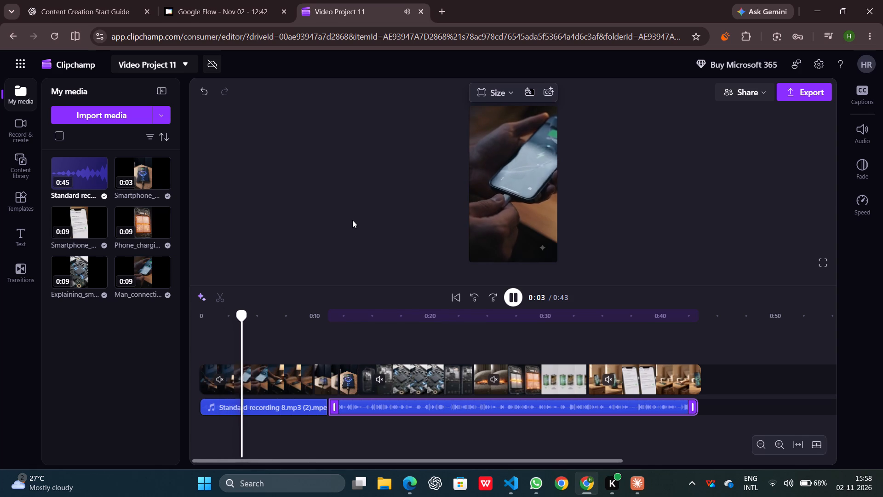
pyautogui.click(495, 303)
pyautogui.click(495, 303)
pyautogui.click(495, 303)
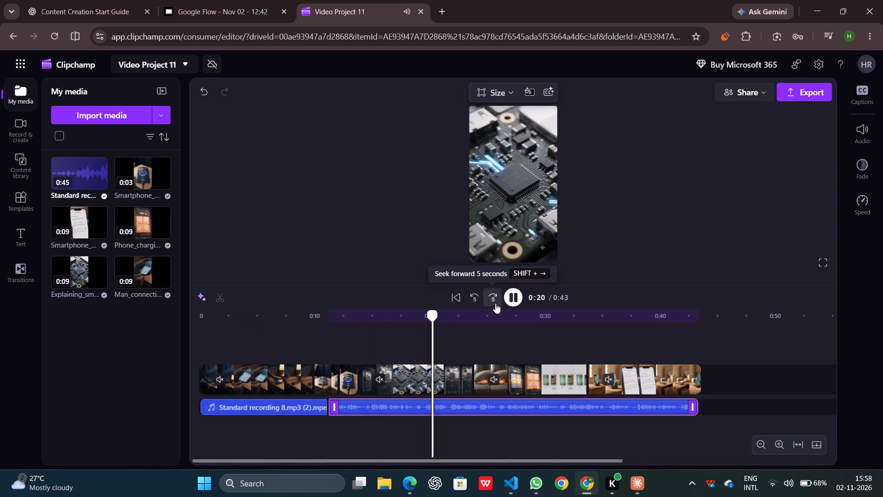
pyautogui.click(495, 303)
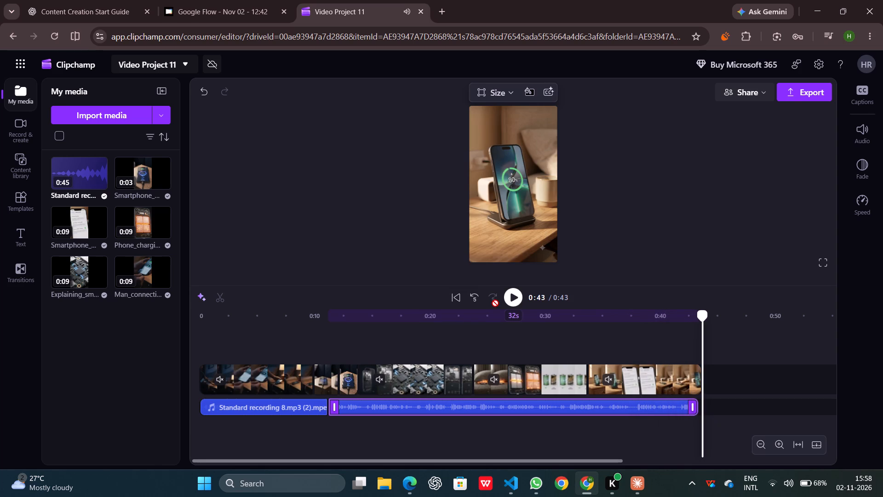
pyautogui.click(512, 301)
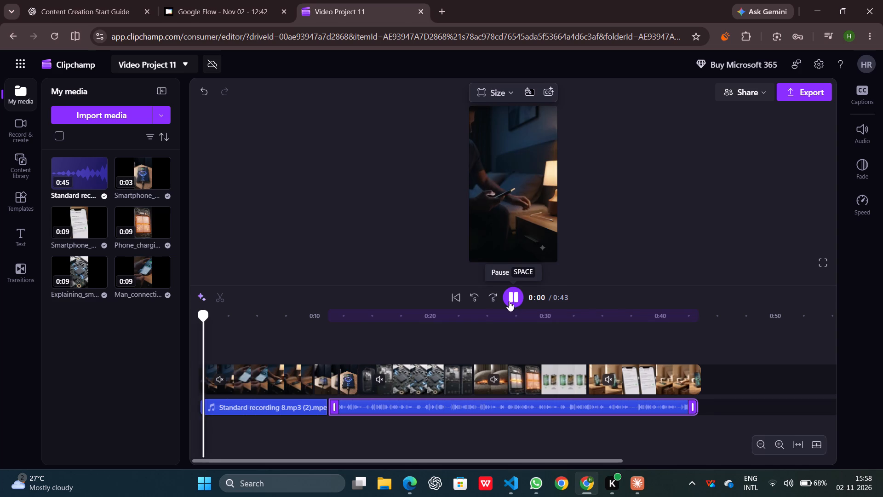
pyautogui.tripleClick(499, 299)
pyautogui.tripleClick(499, 299)
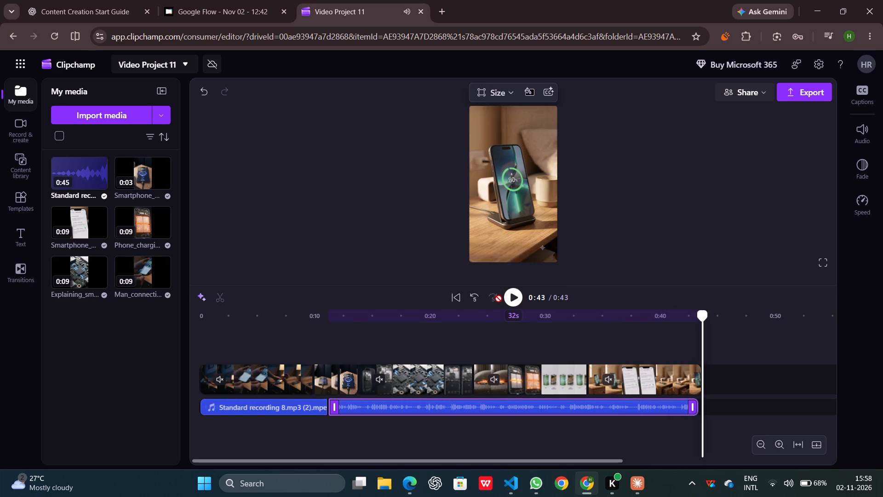
# Trim the end of the second voice-over part marginally again and replay the final five seconds twice.
pyautogui.click(696, 408)
pyautogui.click(475, 297)
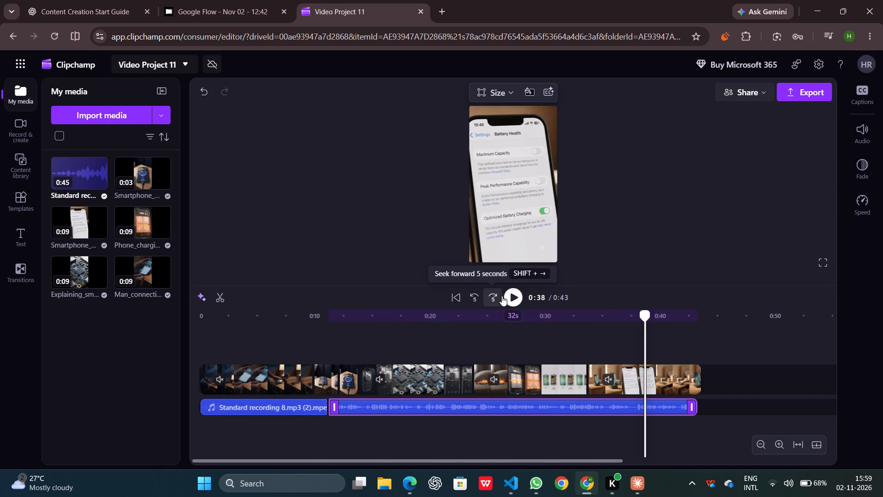
pyautogui.click(508, 297)
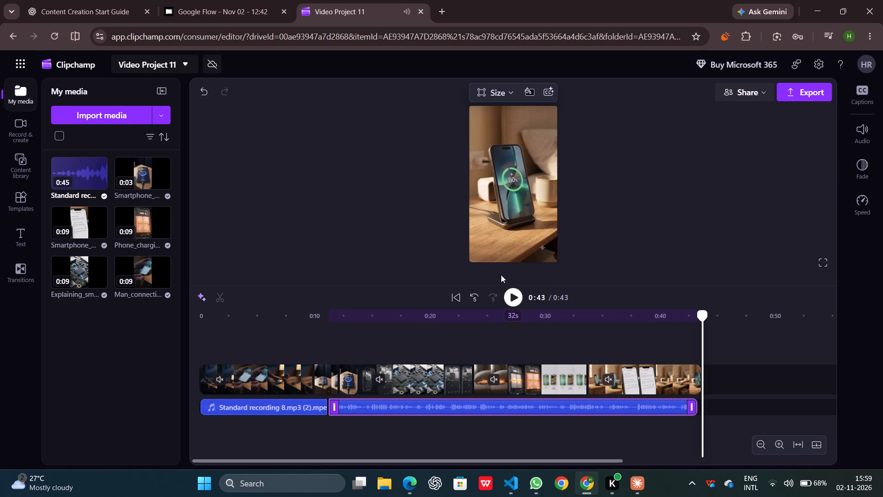
pyautogui.click(473, 299)
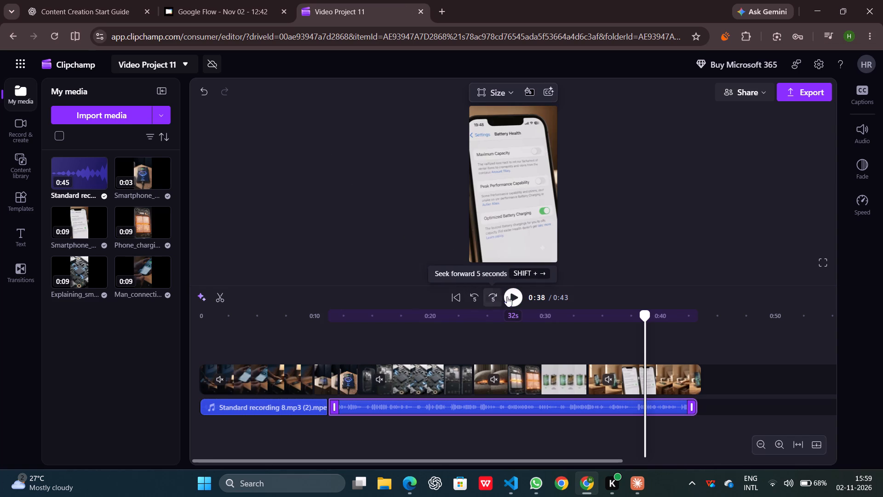
pyautogui.click(508, 296)
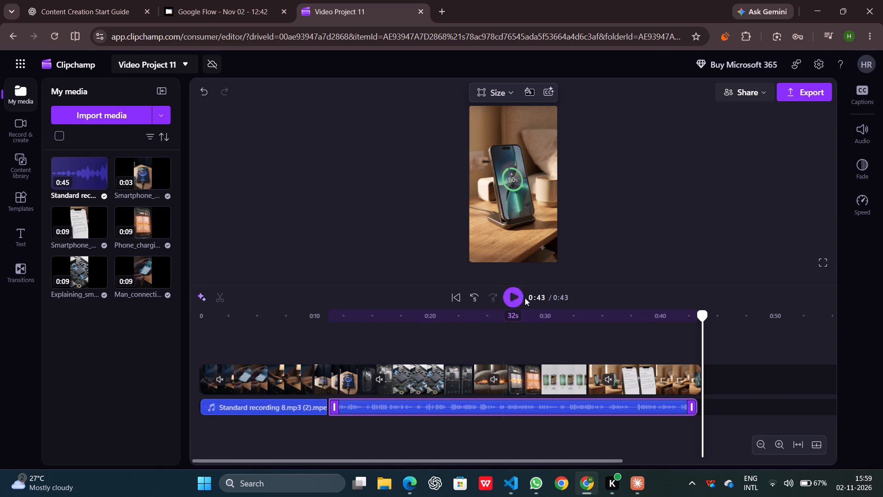
# Replay the middle of the reel, pause at 0:24, and split both the pillow-charging clip and the voice-over there.
pyautogui.click(472, 297)
pyautogui.tripleClick(472, 297)
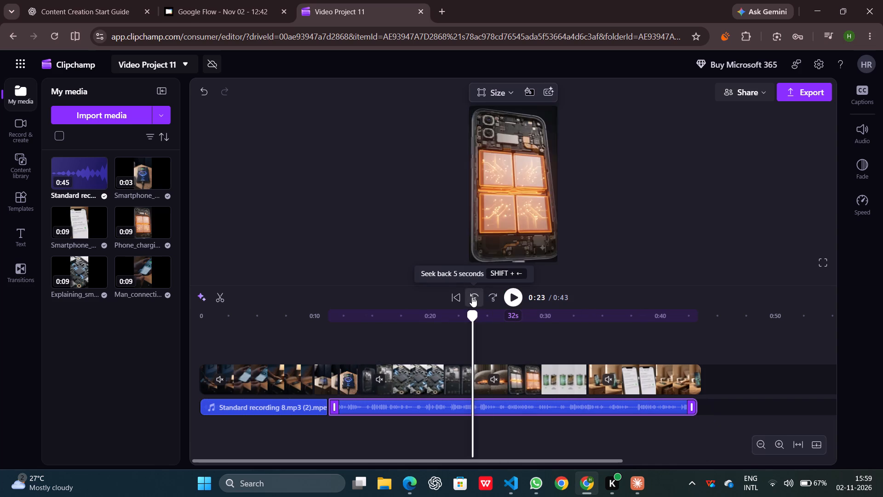
pyautogui.doubleClick(472, 297)
pyautogui.click(471, 297)
pyautogui.click(513, 298)
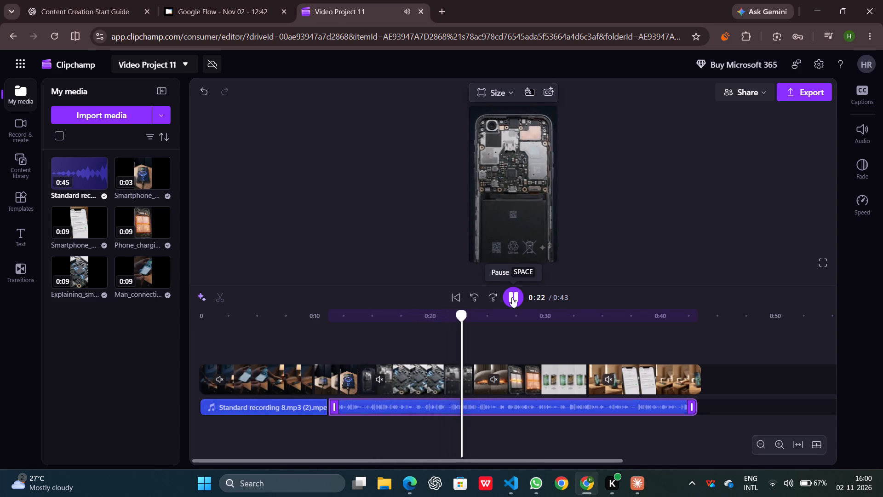
pyautogui.click(512, 297)
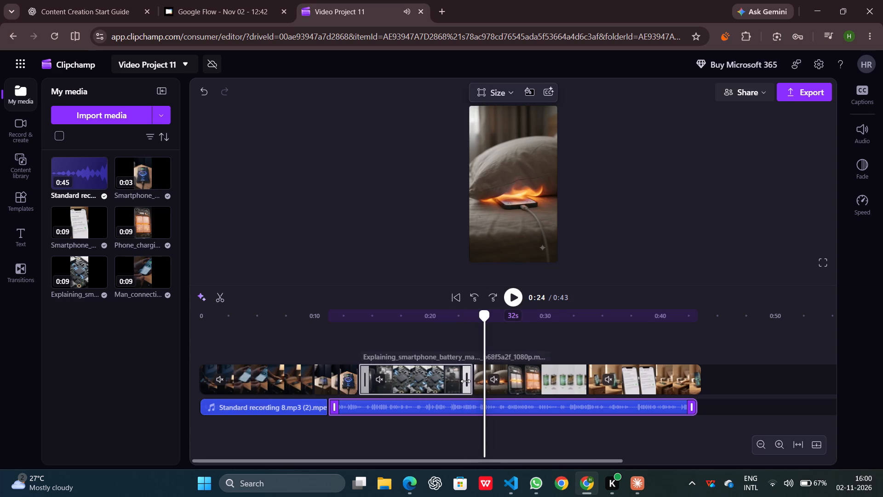
pyautogui.click(220, 296)
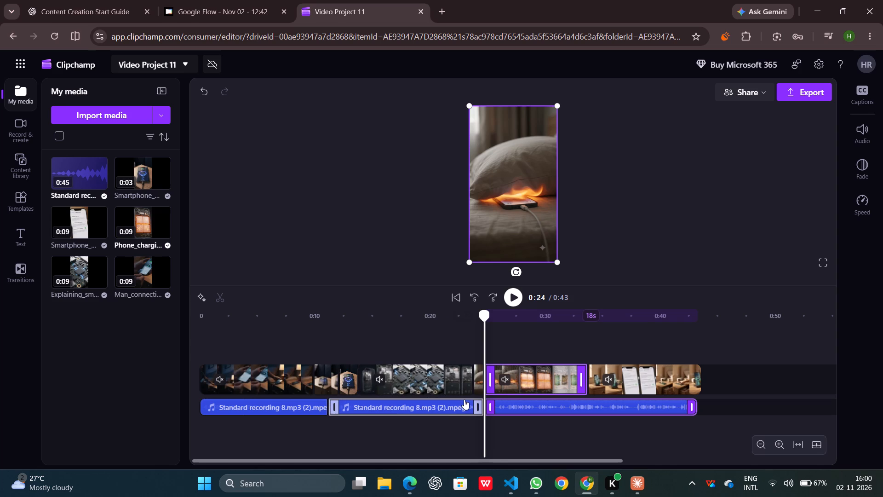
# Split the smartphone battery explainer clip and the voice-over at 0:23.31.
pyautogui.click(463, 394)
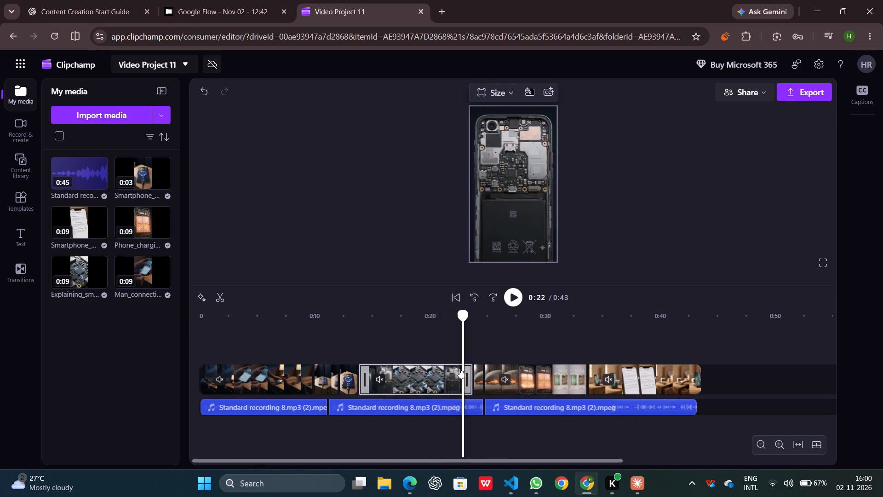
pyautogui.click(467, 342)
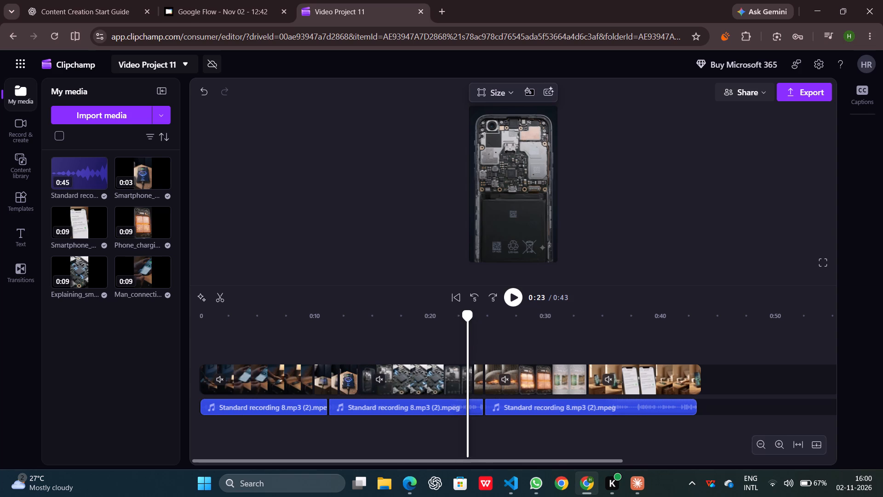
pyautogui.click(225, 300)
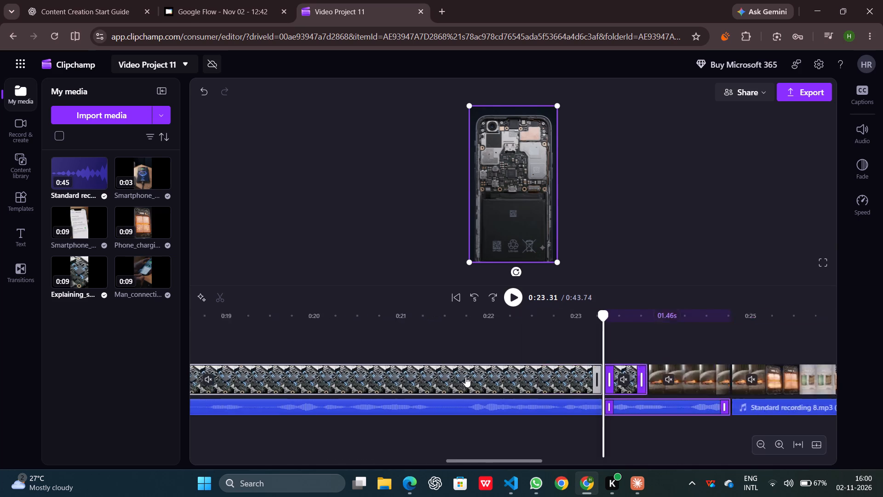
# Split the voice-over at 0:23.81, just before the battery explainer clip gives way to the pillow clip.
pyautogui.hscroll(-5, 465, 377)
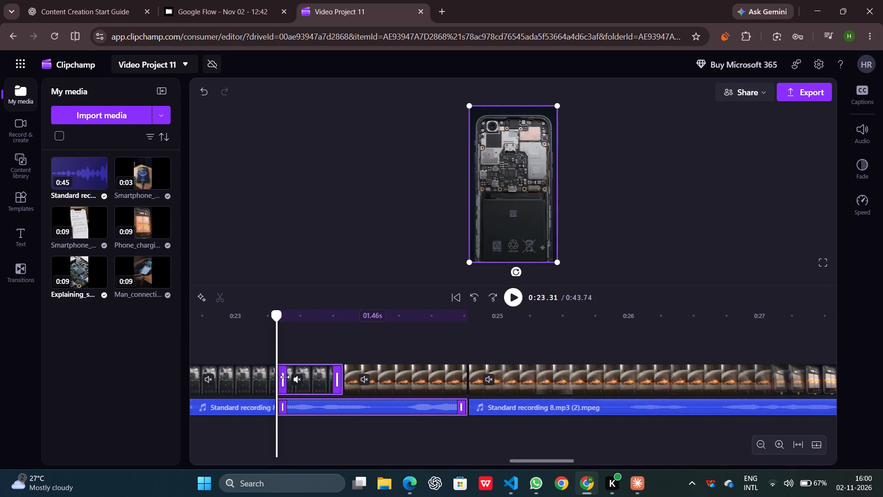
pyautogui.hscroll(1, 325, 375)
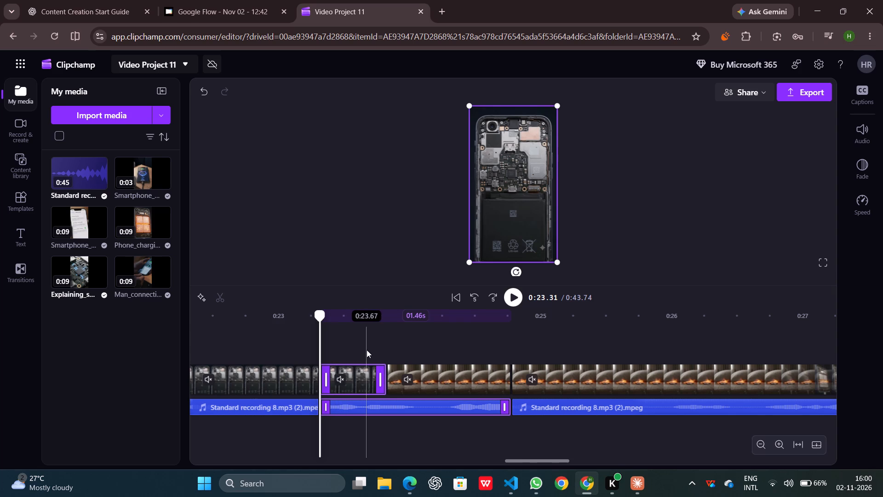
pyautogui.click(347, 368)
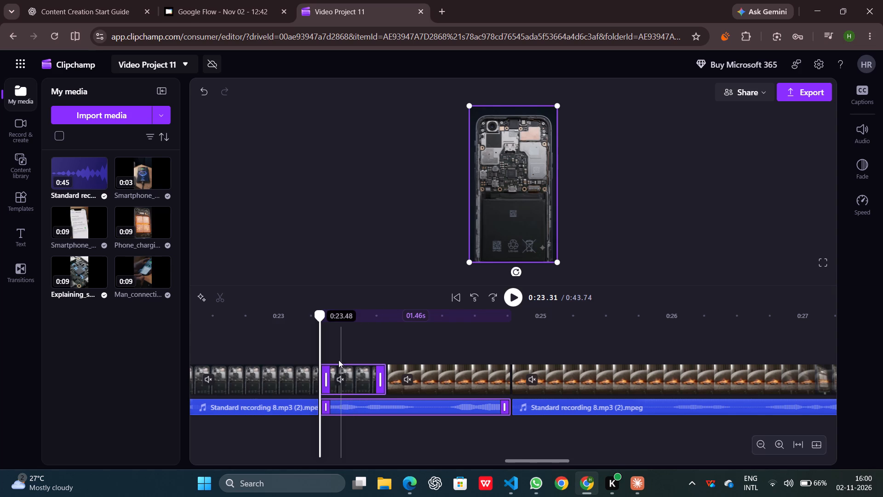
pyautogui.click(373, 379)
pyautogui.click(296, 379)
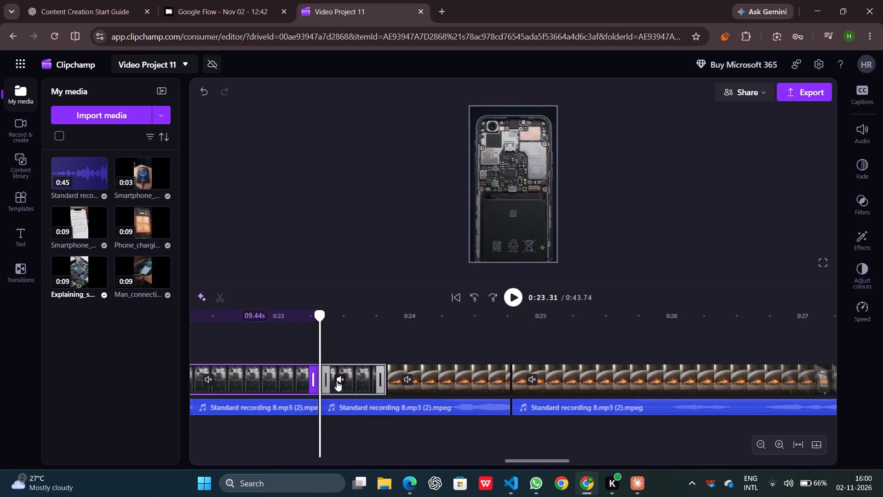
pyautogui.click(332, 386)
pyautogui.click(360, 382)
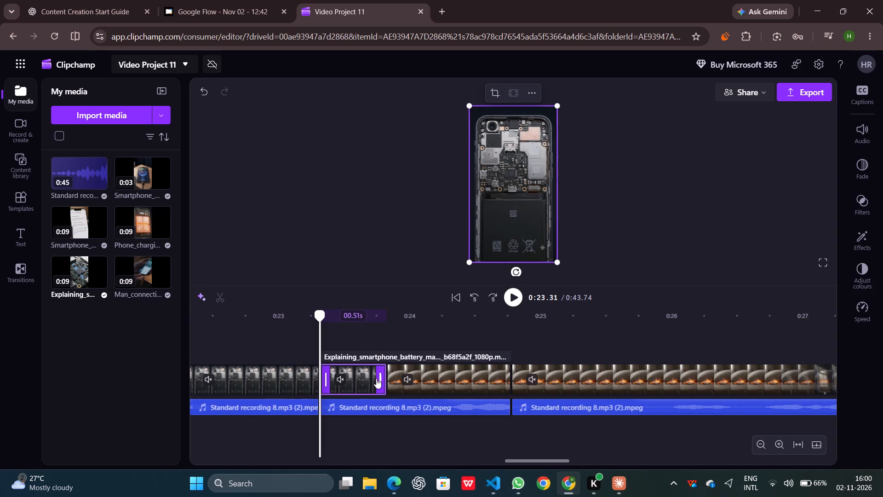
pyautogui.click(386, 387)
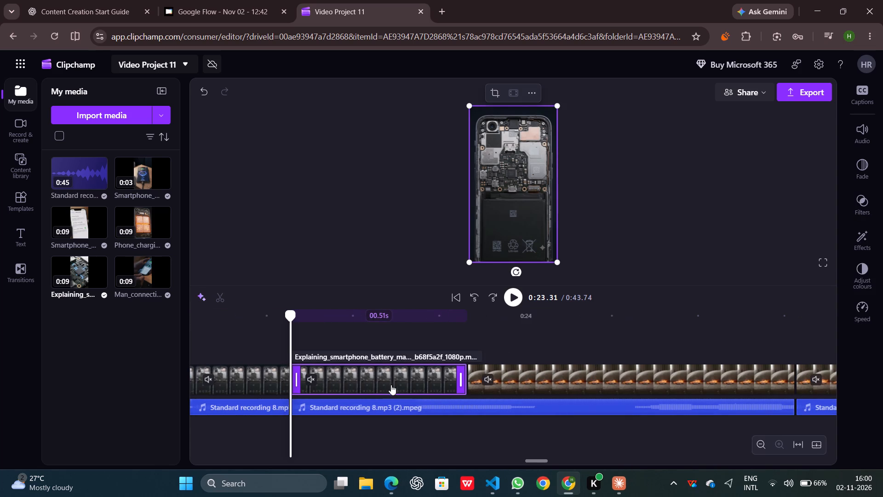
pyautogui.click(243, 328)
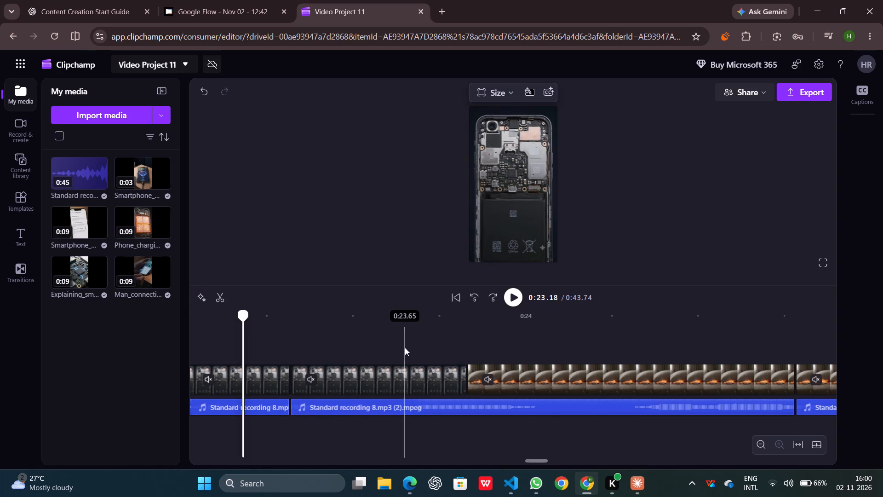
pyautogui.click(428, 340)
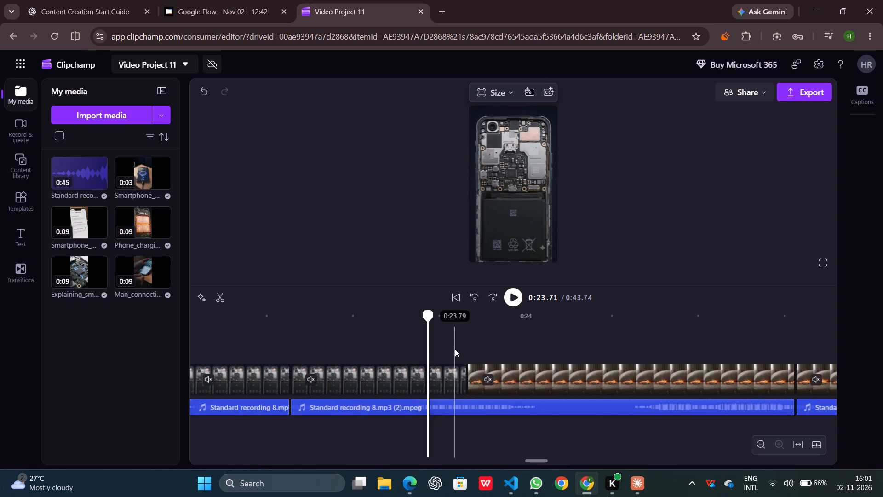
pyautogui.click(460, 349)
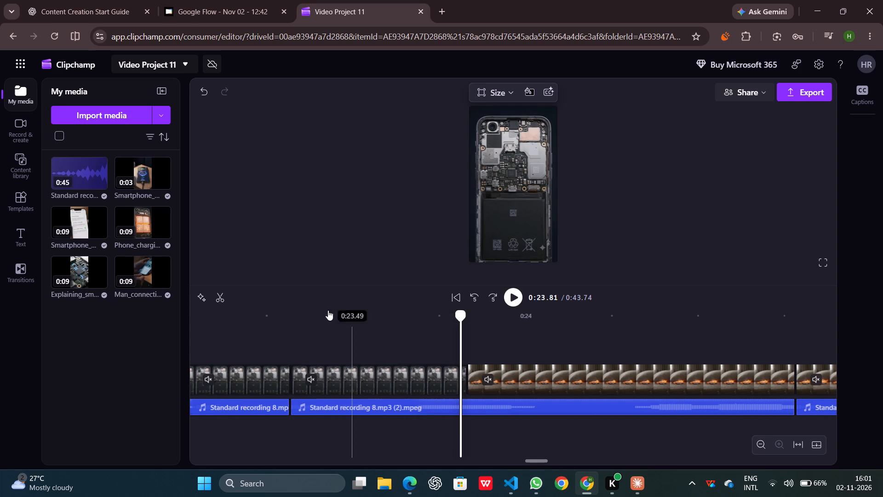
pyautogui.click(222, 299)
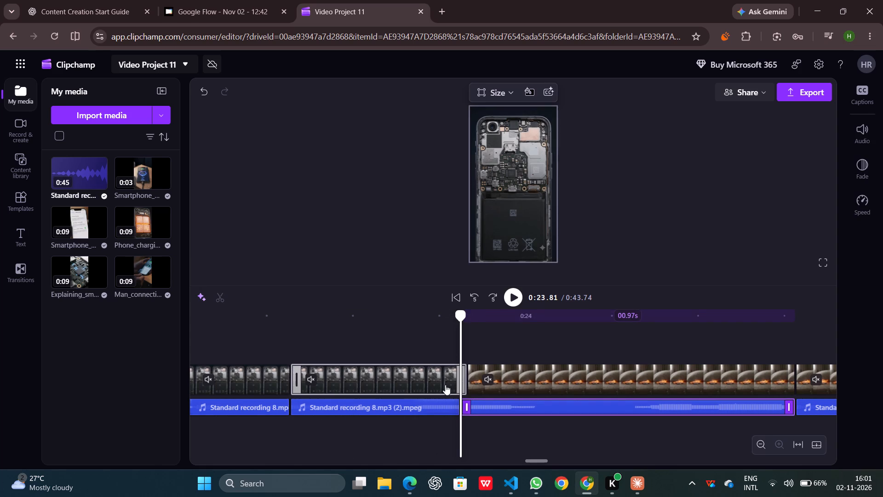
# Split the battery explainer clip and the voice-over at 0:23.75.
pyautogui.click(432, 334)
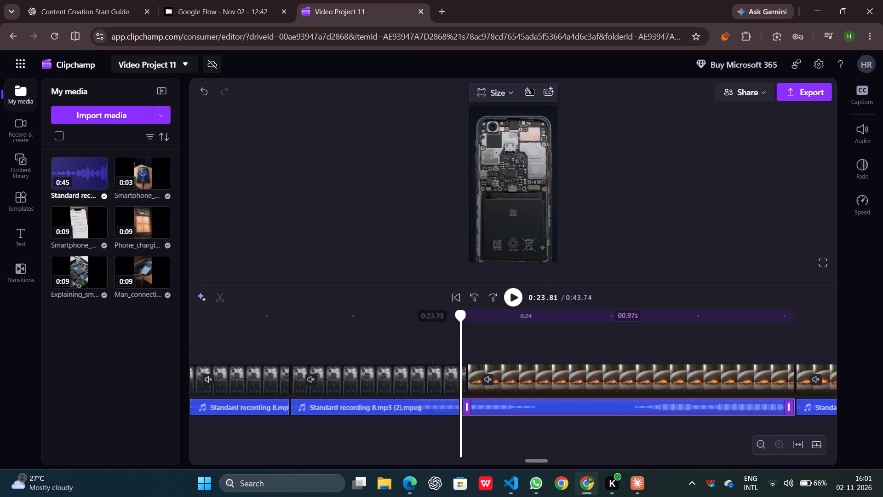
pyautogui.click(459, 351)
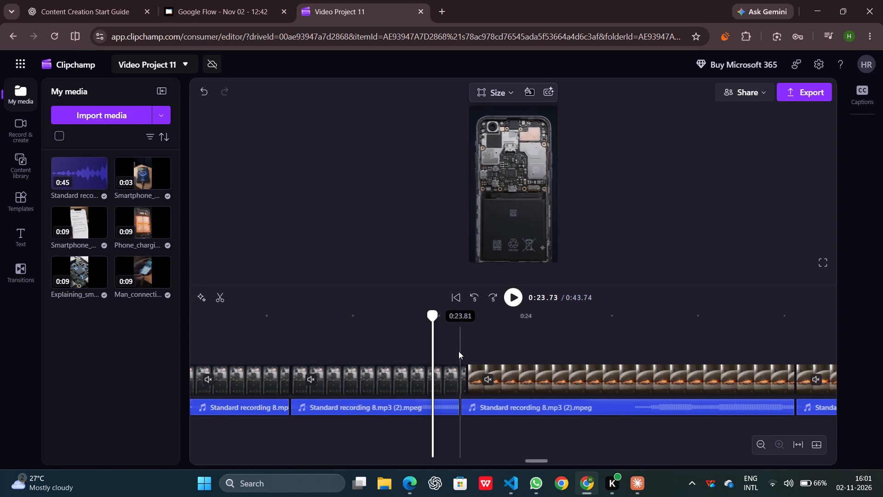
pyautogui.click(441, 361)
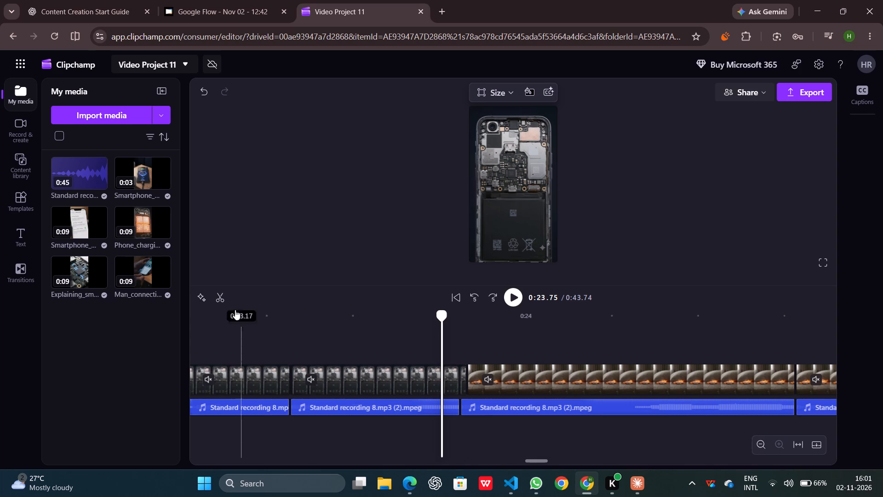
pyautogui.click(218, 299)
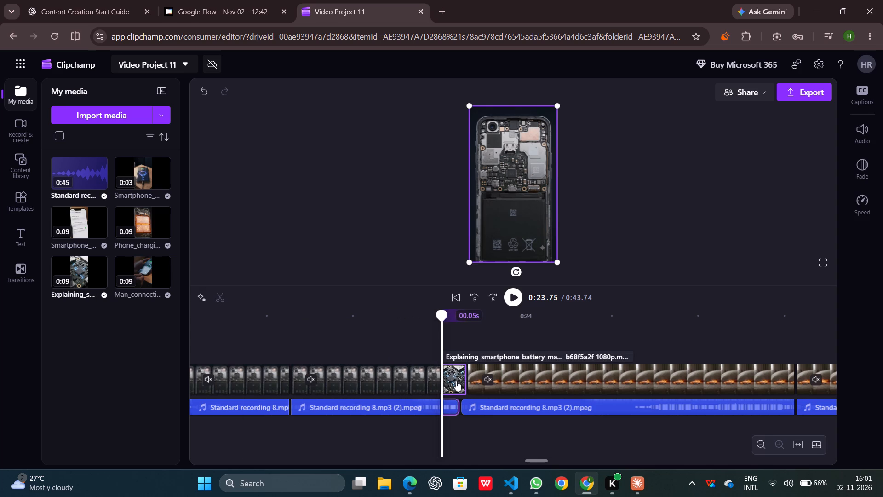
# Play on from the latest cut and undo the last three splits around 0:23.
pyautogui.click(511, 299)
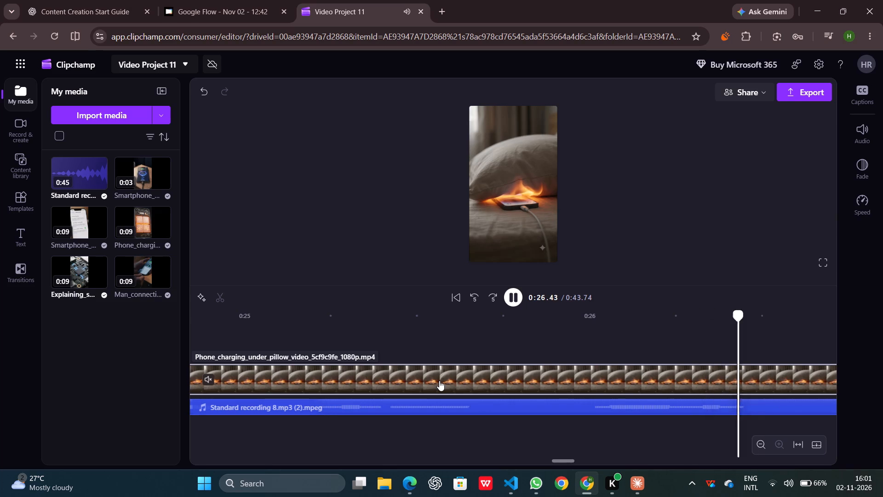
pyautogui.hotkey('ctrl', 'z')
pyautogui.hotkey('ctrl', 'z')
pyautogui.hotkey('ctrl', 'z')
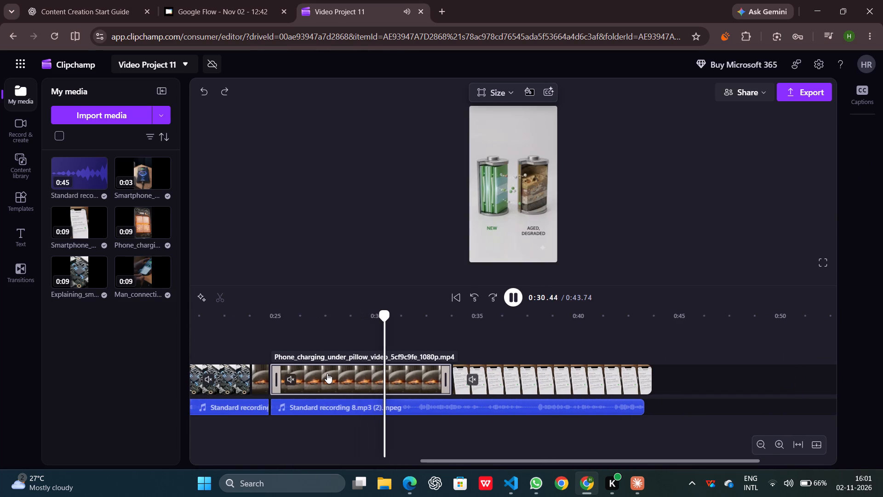
# Undo the remaining splits and trims until the second voice-over segment again runs unbroken to the end of the last clip.
pyautogui.hscroll(4, 265, 387)
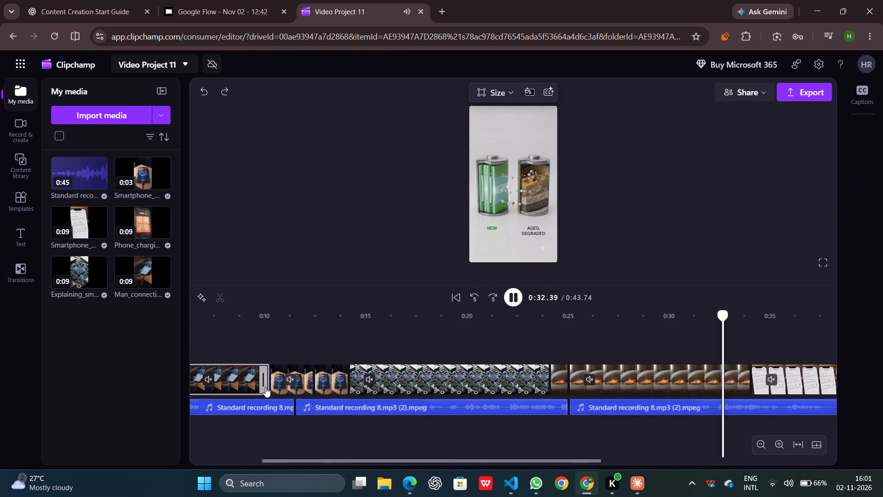
pyautogui.hscroll(2, 265, 387)
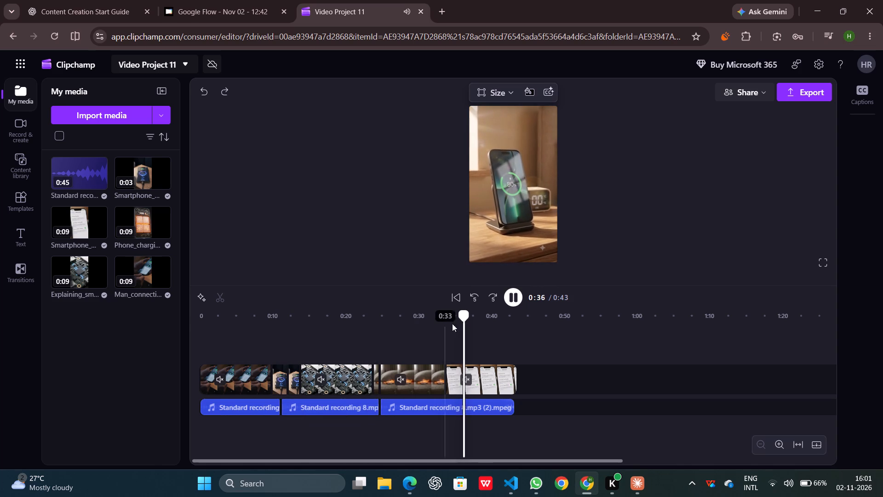
pyautogui.hotkey('ctrl', 'z')
pyautogui.hotkey('ctrl', 'z')
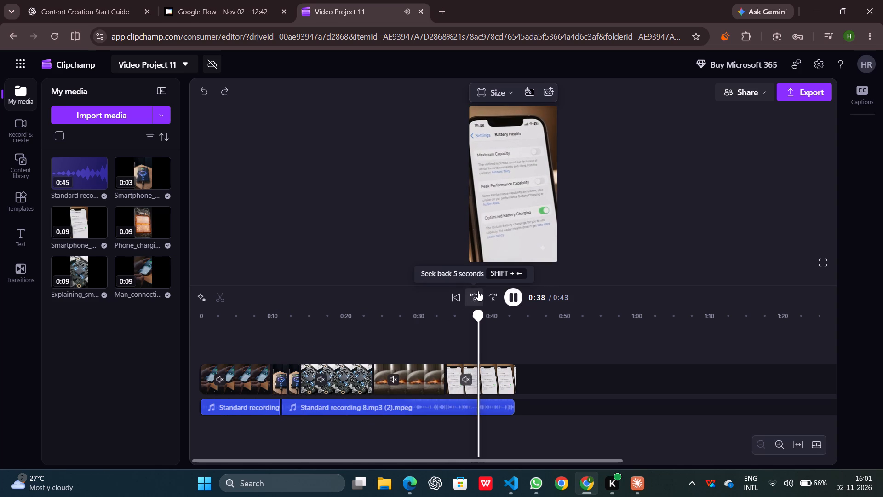
pyautogui.hotkey('ctrl', 'z')
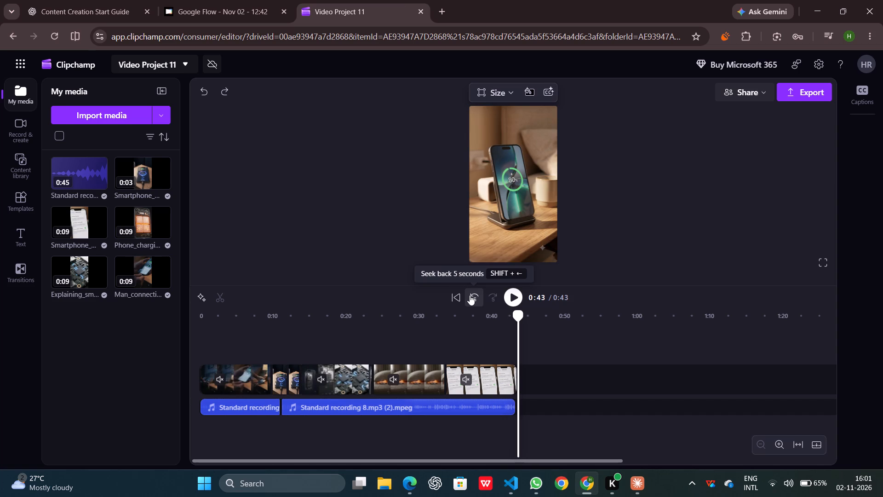
pyautogui.hotkey('ctrl', 'z')
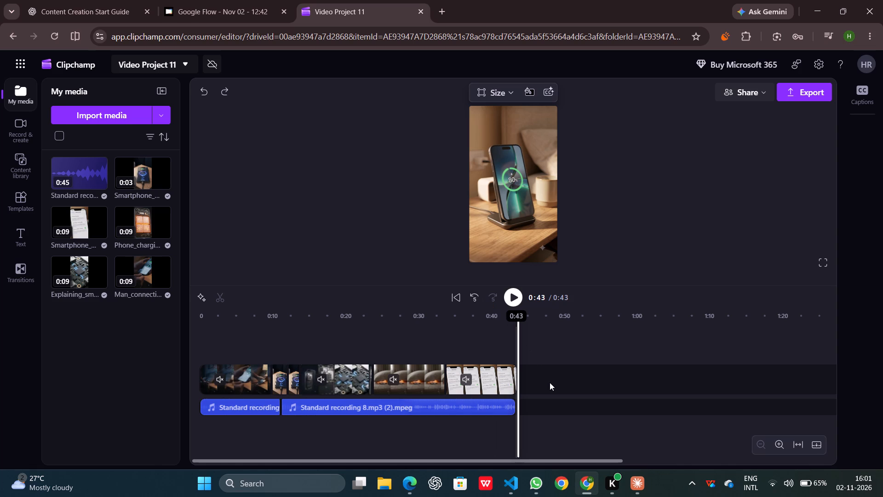
pyautogui.hotkey('ctrl', 'z')
# Play the reel from the start, skipping forward through the early clips, and check the voice-over sync through to the end.
pyautogui.click(516, 299)
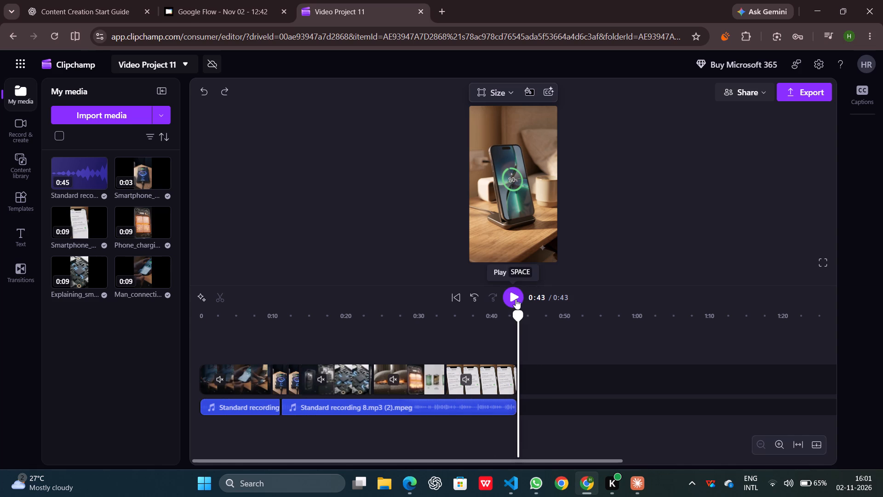
pyautogui.tripleClick(494, 293)
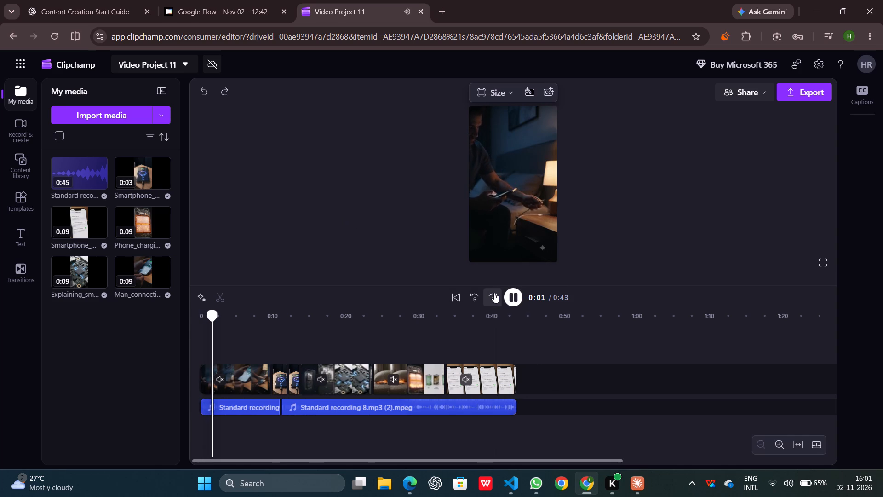
pyautogui.click(470, 297)
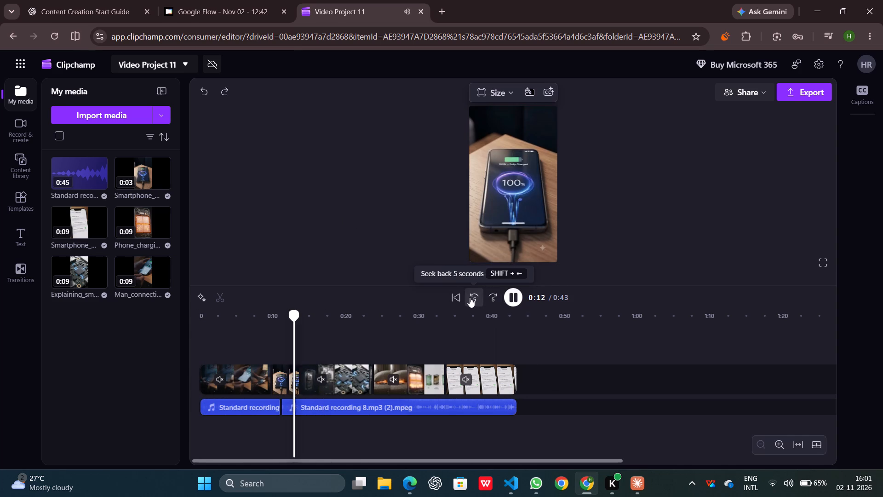
pyautogui.doubleClick(498, 295)
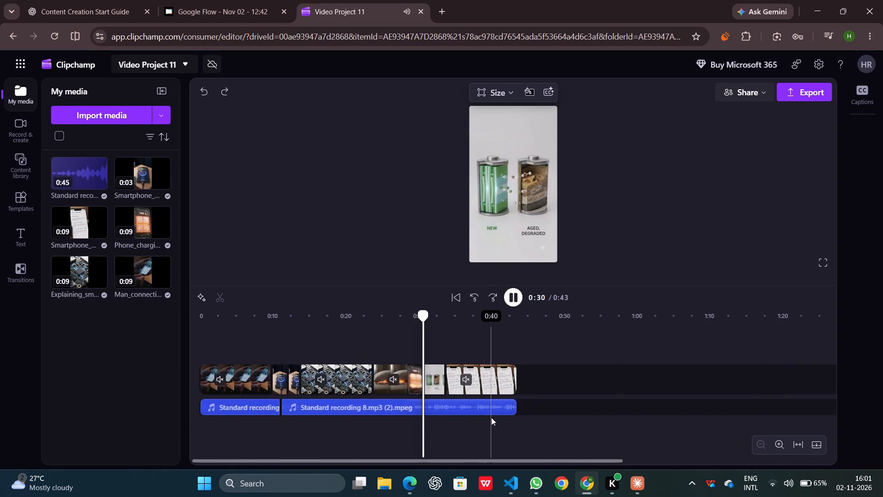
pyautogui.hscroll(-4, 602, 393)
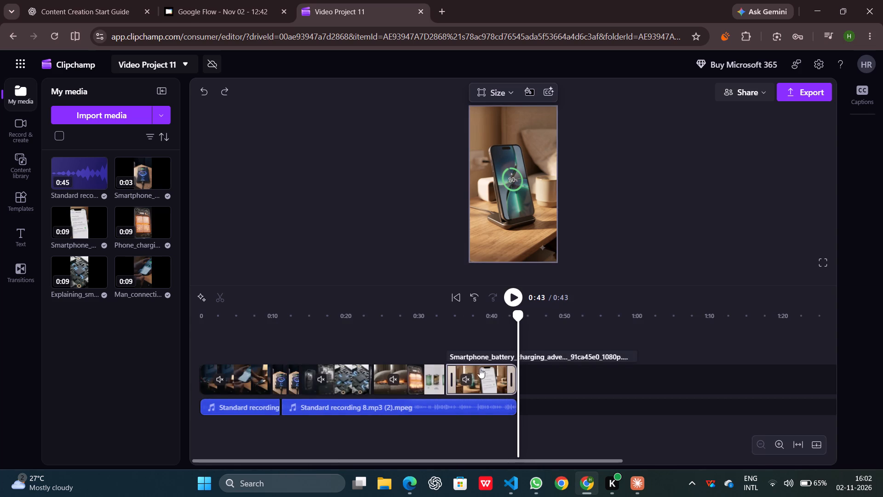
# Trim the end of the second voice-over segment slightly, to about 32 s, and replay the reel's final five seconds.
pyautogui.click(508, 402)
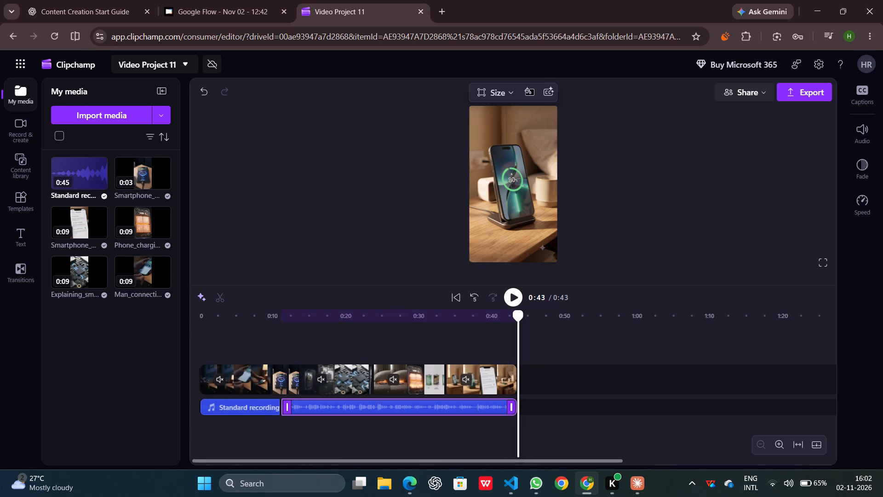
pyautogui.click(515, 408)
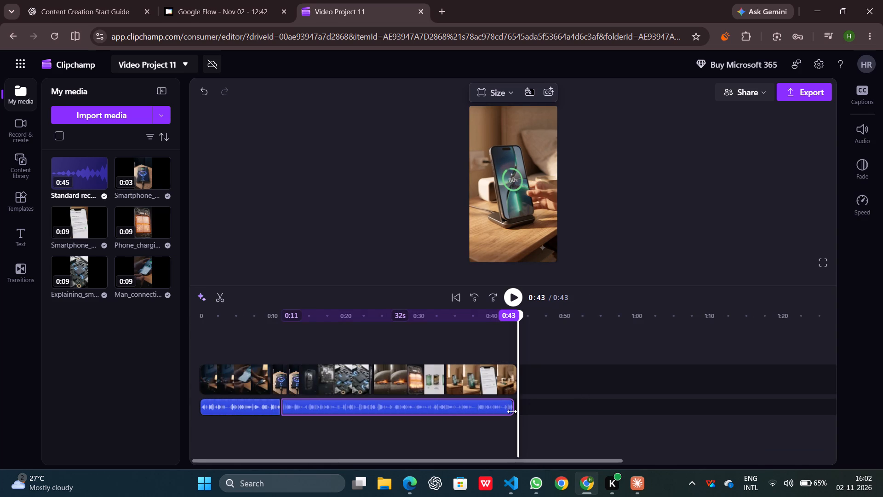
pyautogui.click(470, 295)
pyautogui.click(519, 297)
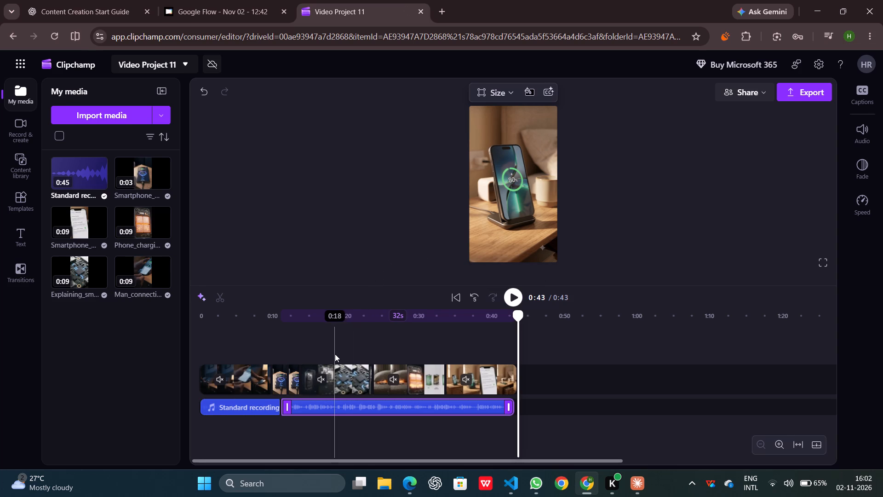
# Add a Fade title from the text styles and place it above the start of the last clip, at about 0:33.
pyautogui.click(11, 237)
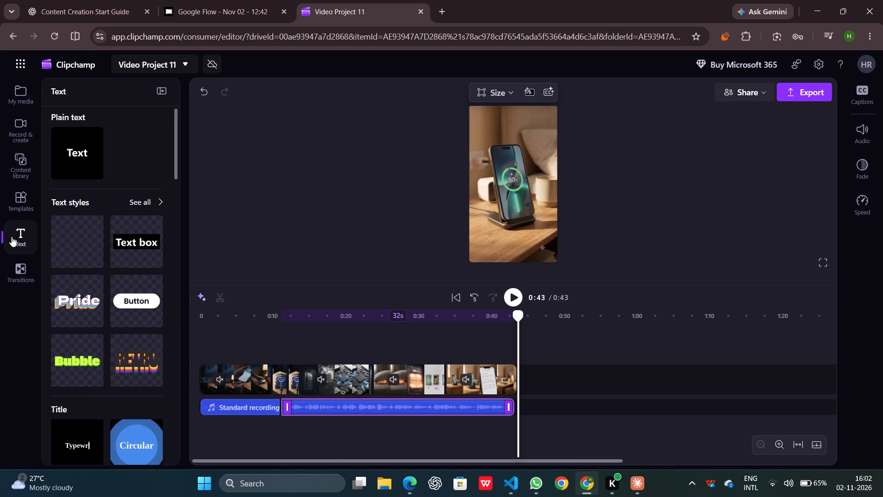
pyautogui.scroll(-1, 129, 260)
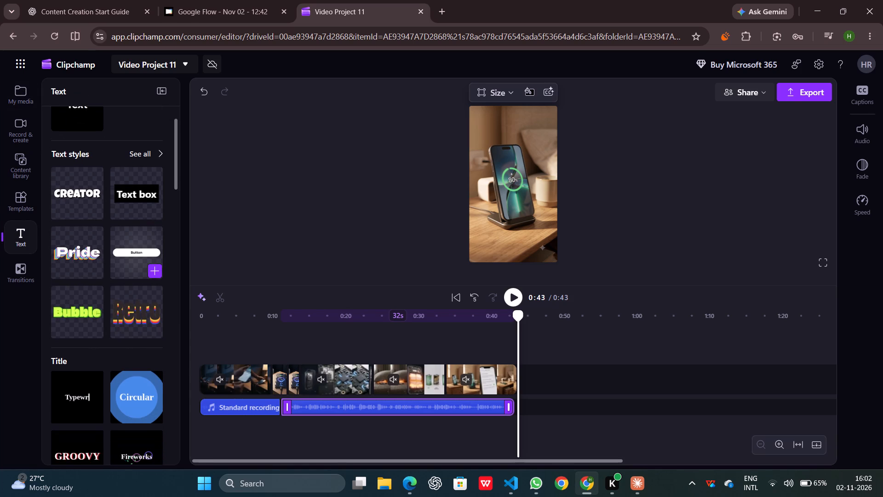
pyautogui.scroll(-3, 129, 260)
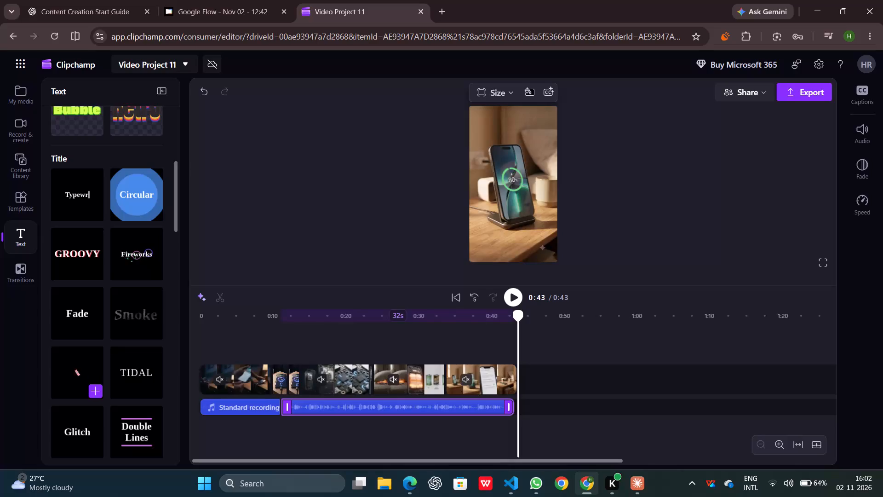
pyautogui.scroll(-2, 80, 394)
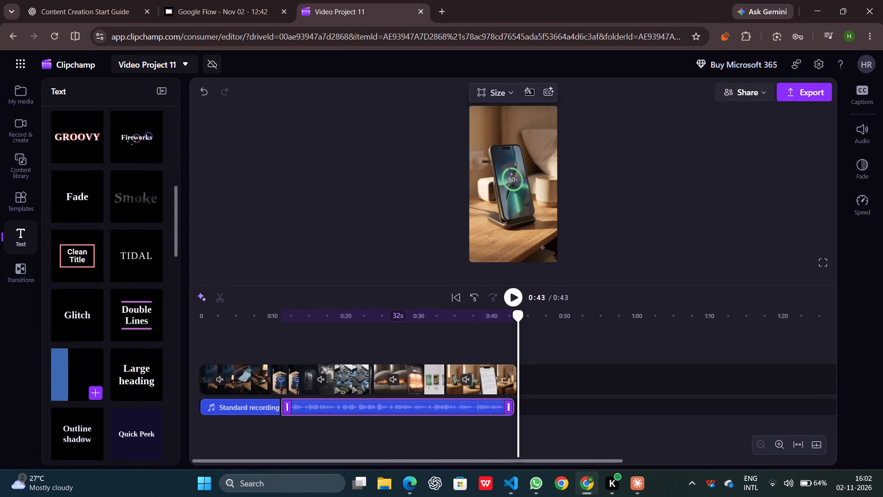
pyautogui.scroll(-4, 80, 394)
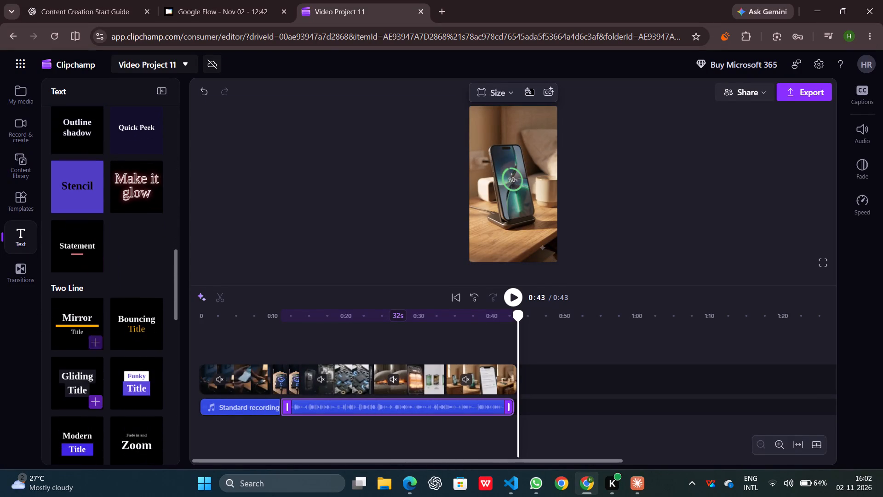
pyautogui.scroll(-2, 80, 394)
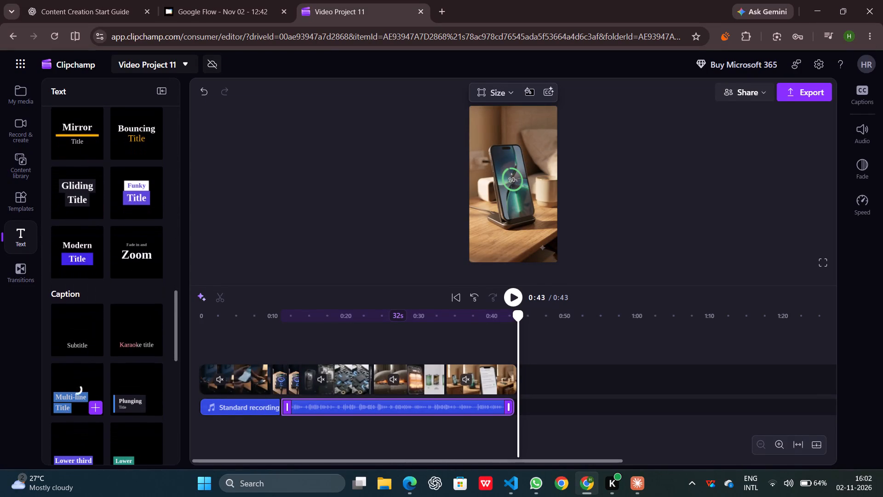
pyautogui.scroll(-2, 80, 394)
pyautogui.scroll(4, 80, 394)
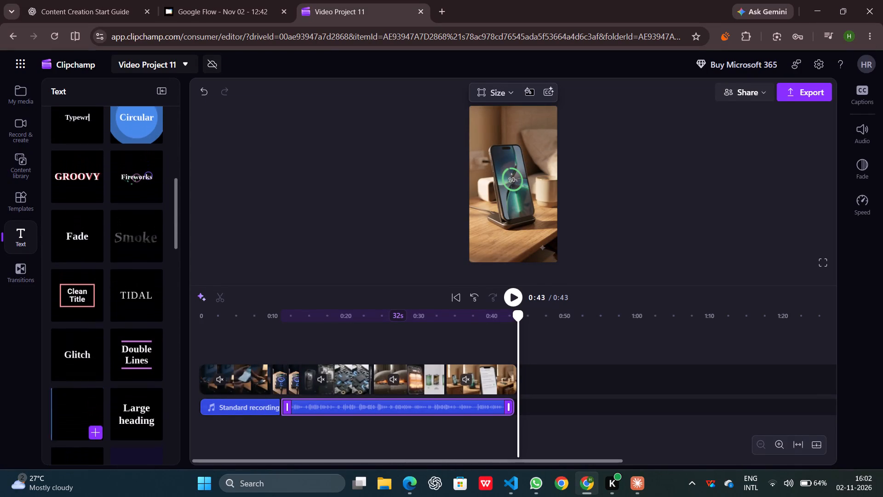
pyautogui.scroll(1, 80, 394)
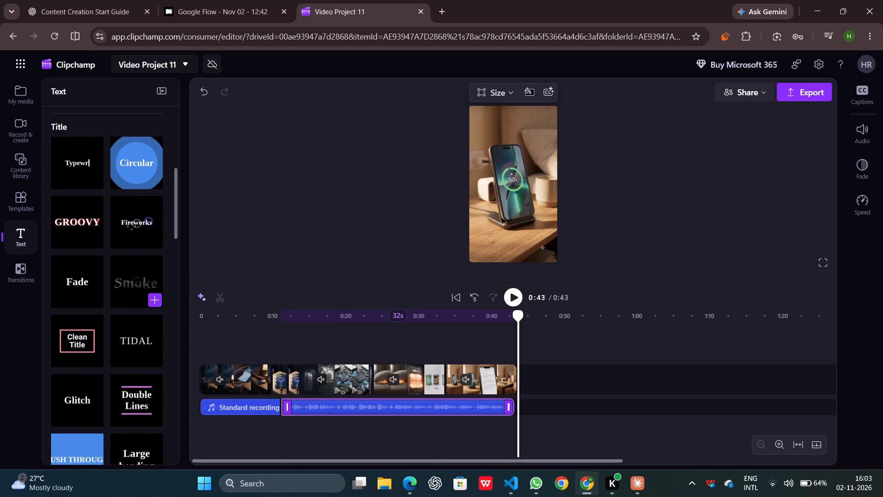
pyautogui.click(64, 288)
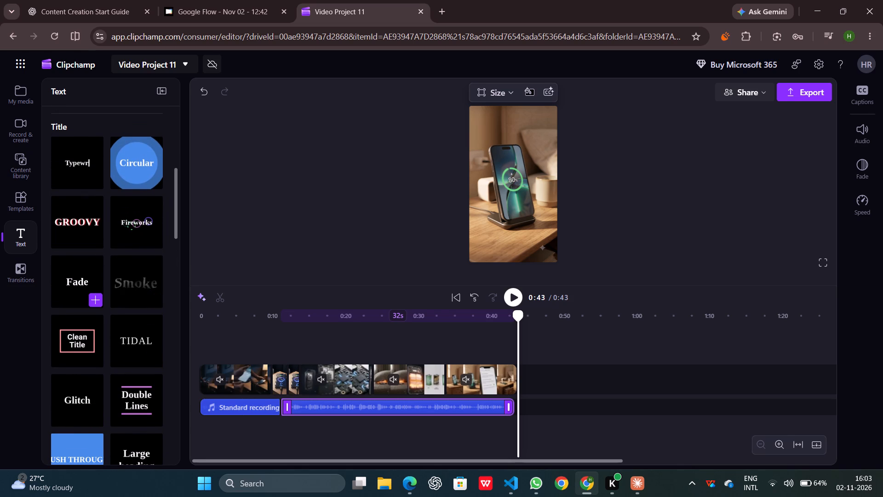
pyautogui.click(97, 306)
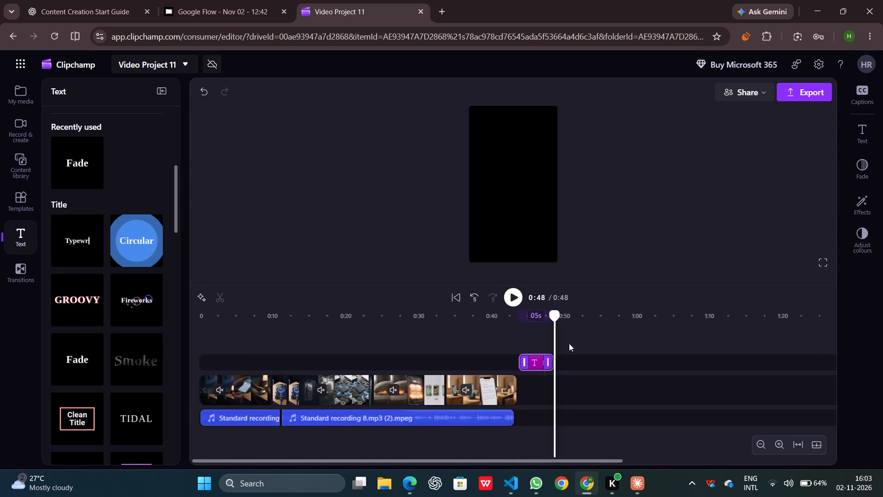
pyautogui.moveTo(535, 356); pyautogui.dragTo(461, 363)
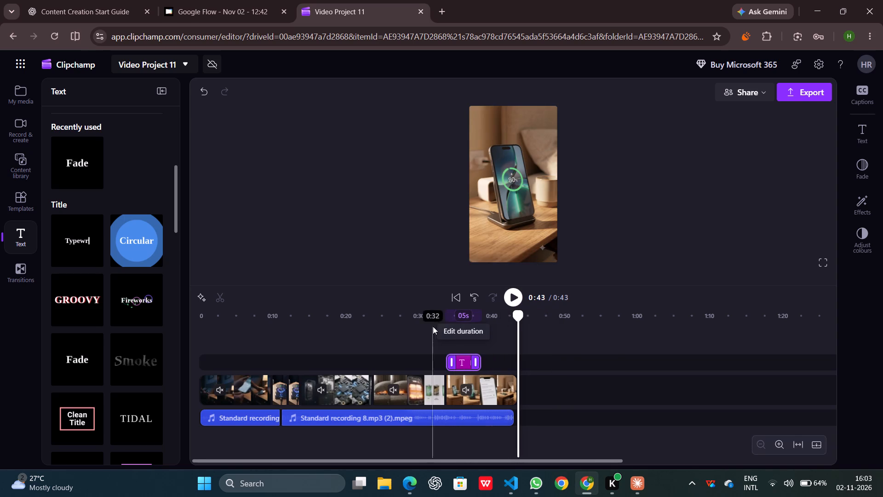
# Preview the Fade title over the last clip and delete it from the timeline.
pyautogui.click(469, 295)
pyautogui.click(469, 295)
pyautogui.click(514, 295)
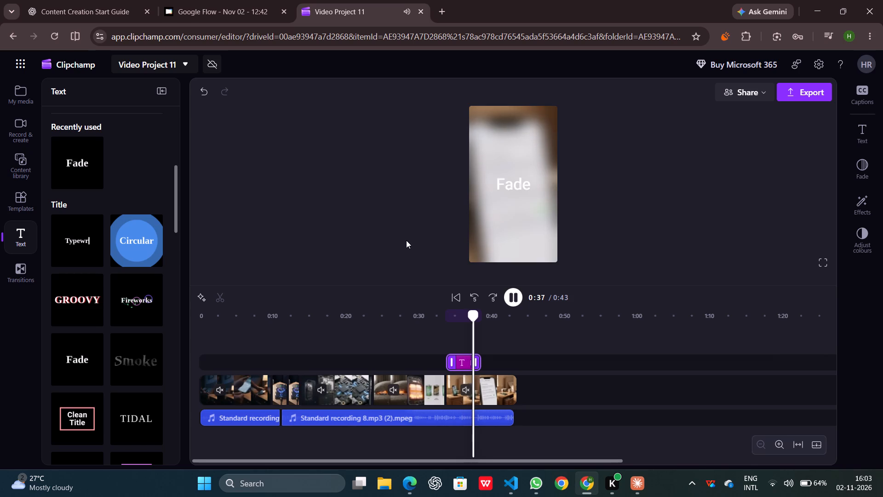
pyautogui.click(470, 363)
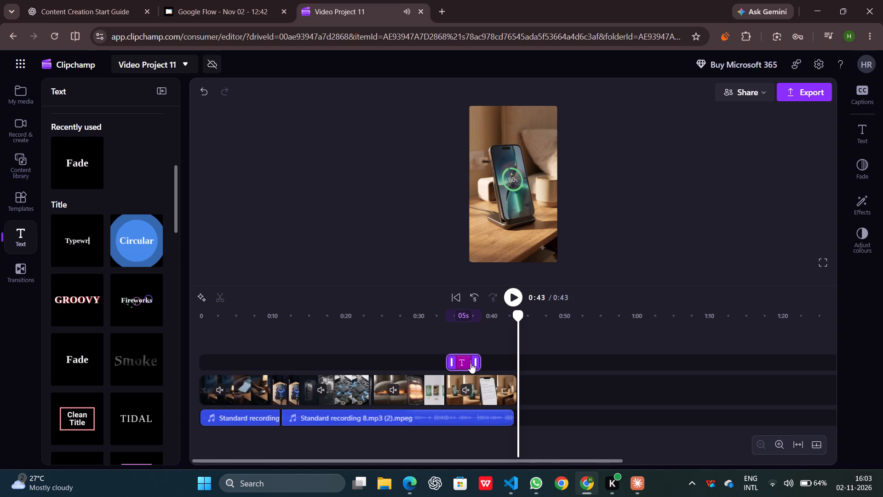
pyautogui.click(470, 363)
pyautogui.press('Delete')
# Replay the reel's last five seconds, and play it again from about 0:13 through to the end.
pyautogui.click(474, 298)
pyautogui.click(516, 301)
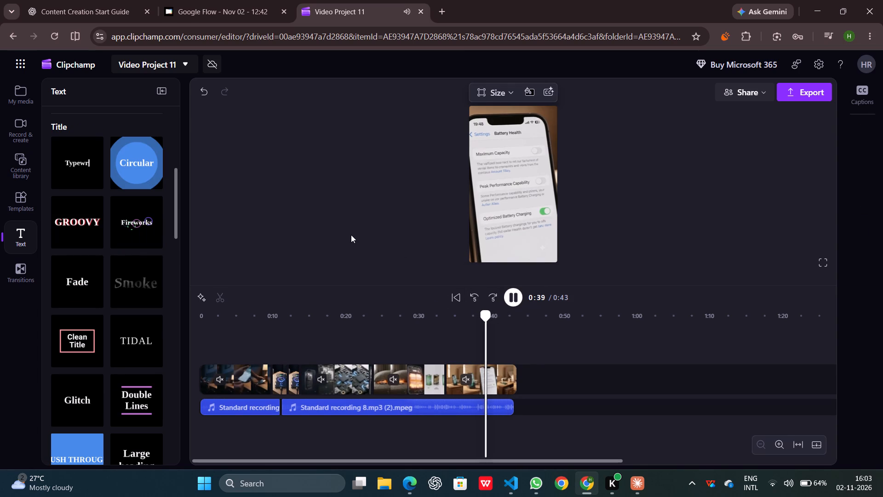
pyautogui.scroll(5, 127, 248)
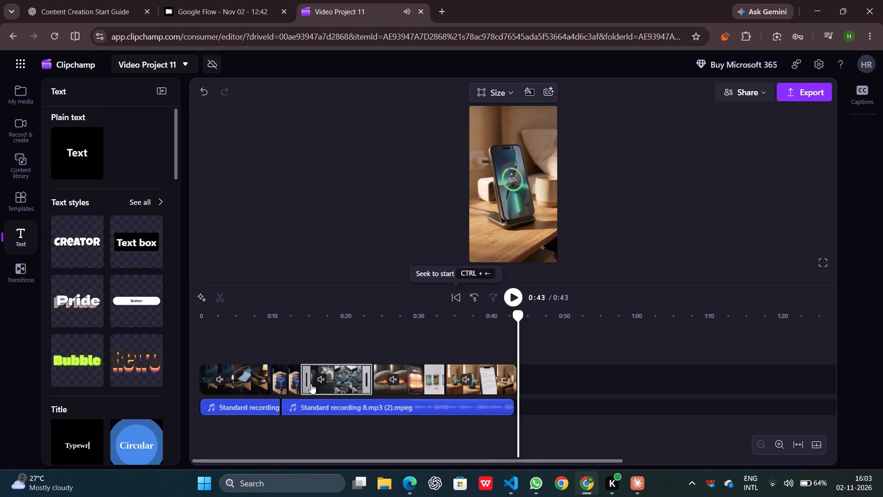
pyautogui.hscroll(3, 311, 384)
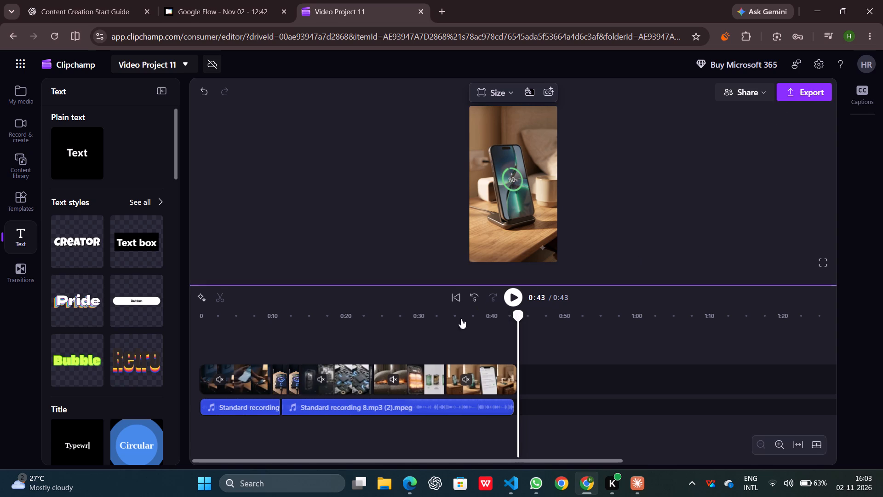
pyautogui.tripleClick(474, 296)
pyautogui.tripleClick(474, 296)
pyautogui.click(474, 296)
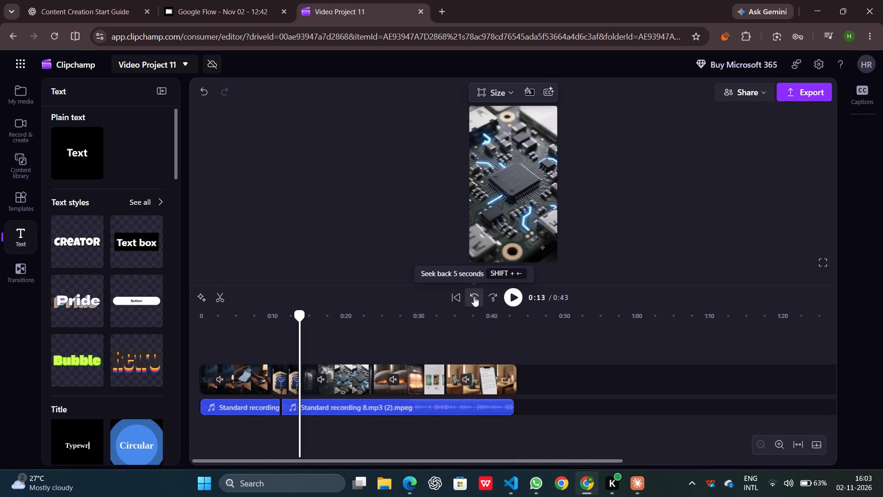
pyautogui.click(516, 295)
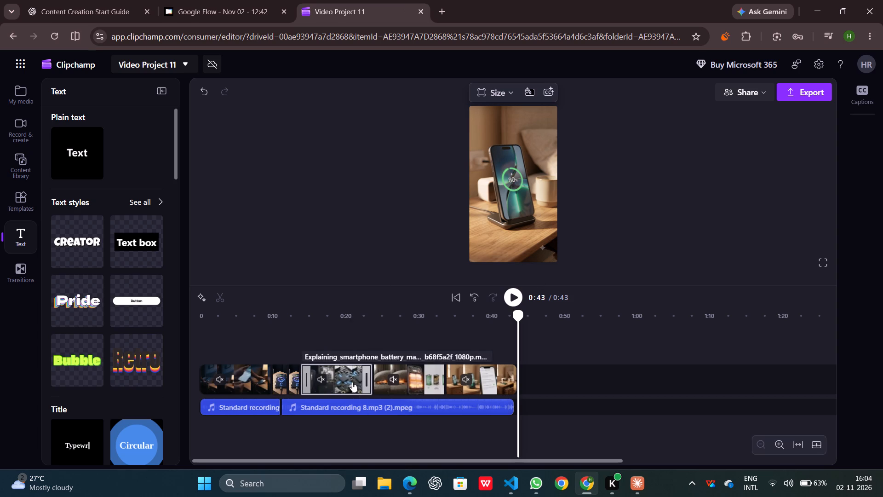
# Export the reel at 1080p quality as Video Project 11.mp4.
pyautogui.click(789, 94)
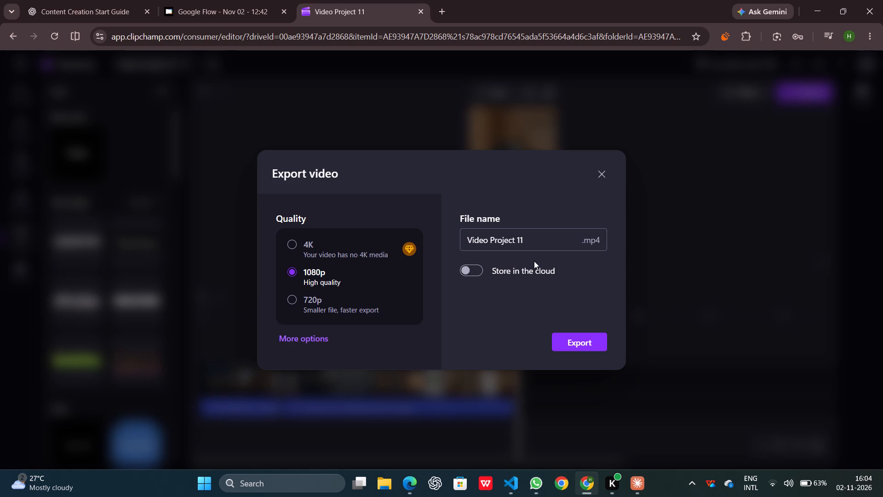
pyautogui.click(569, 341)
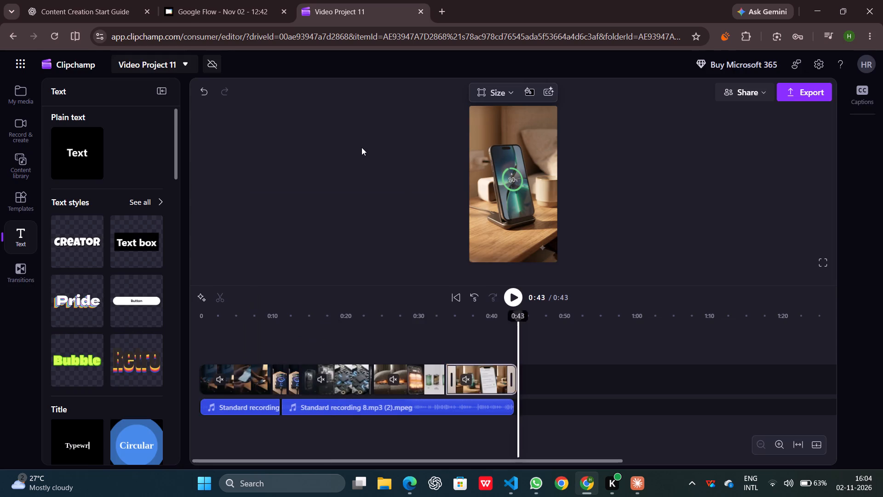
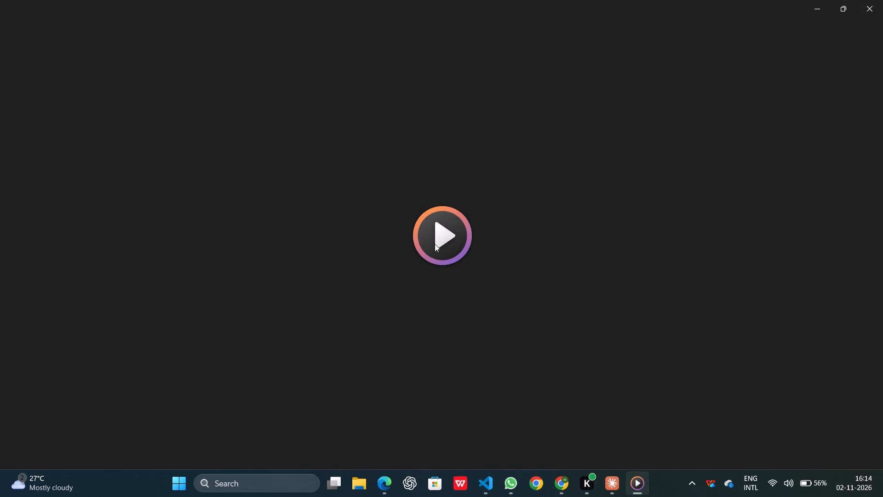
pyautogui.click(435, 244)
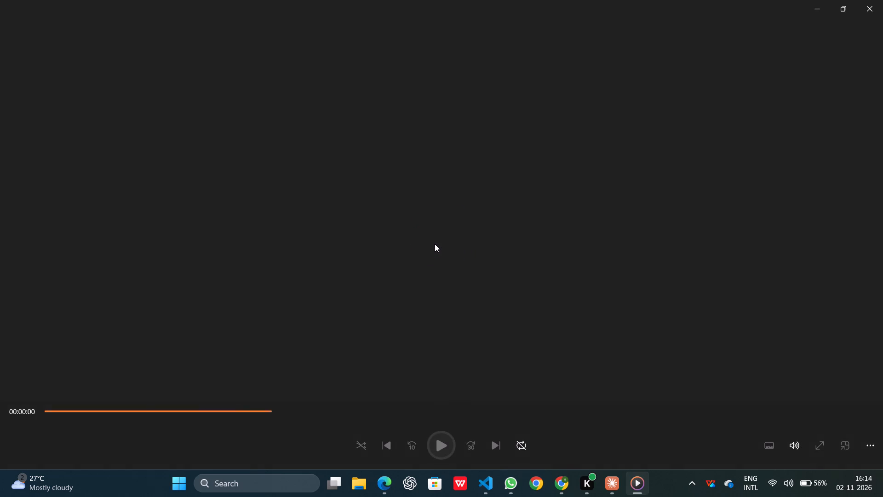
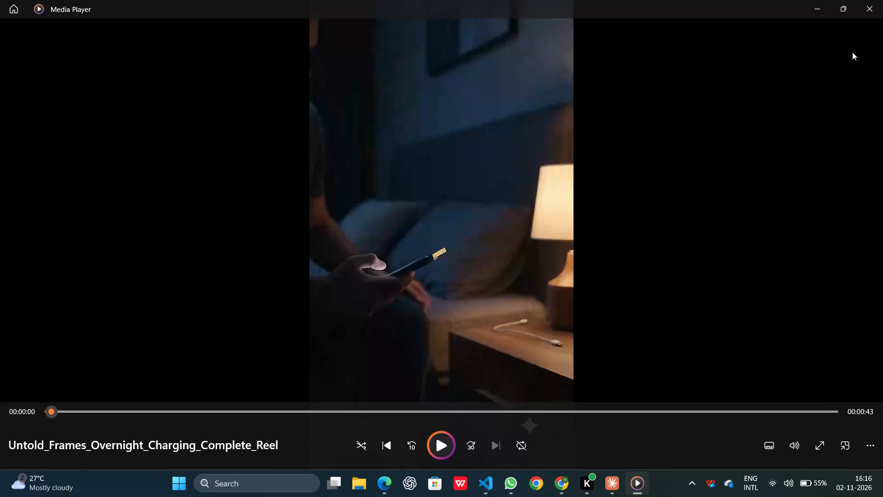
# Close the reel in the media player and return to the end of ChatGPT's latest reply in Chrome.
pyautogui.click(869, 10)
pyautogui.scroll(-3, 542, 250)
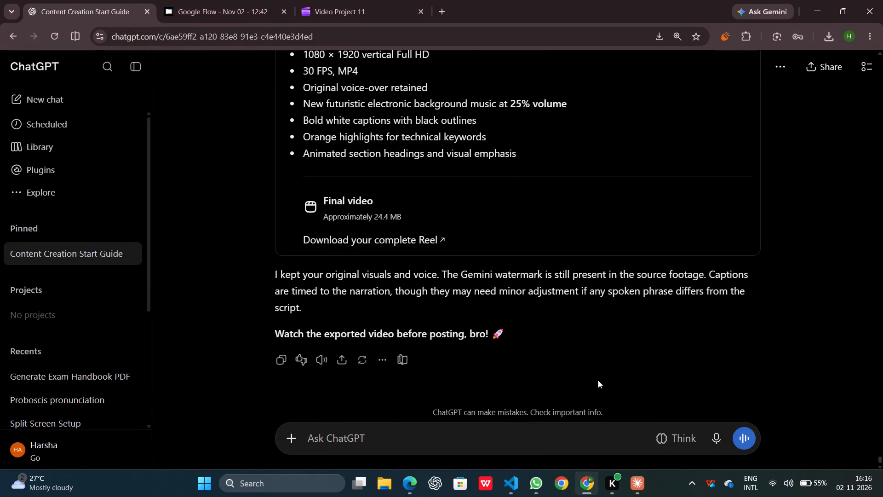